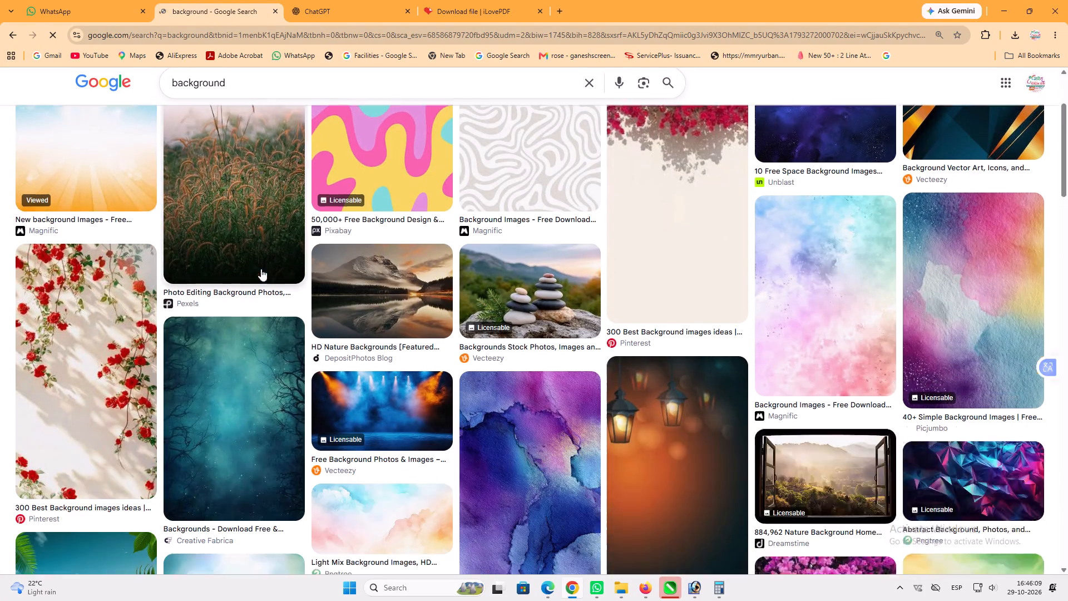
Look through the background image results and preview the blue-green Soothing Background image from Adobe Stock.
scroll(298, 258, down, 3)
scroll(390, 250, down, 7)
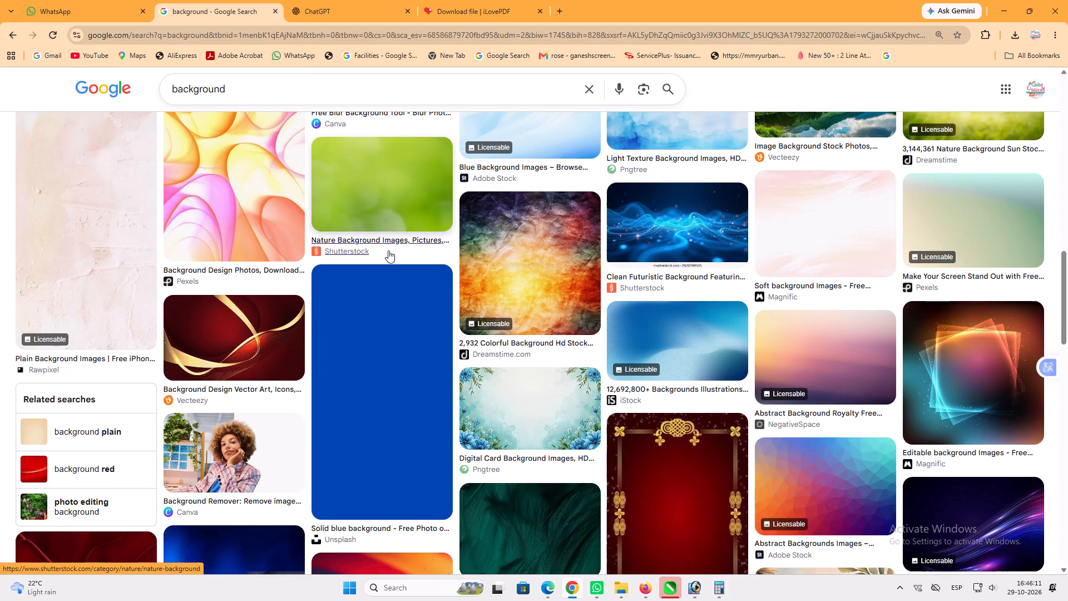
scroll(389, 247, down, 10)
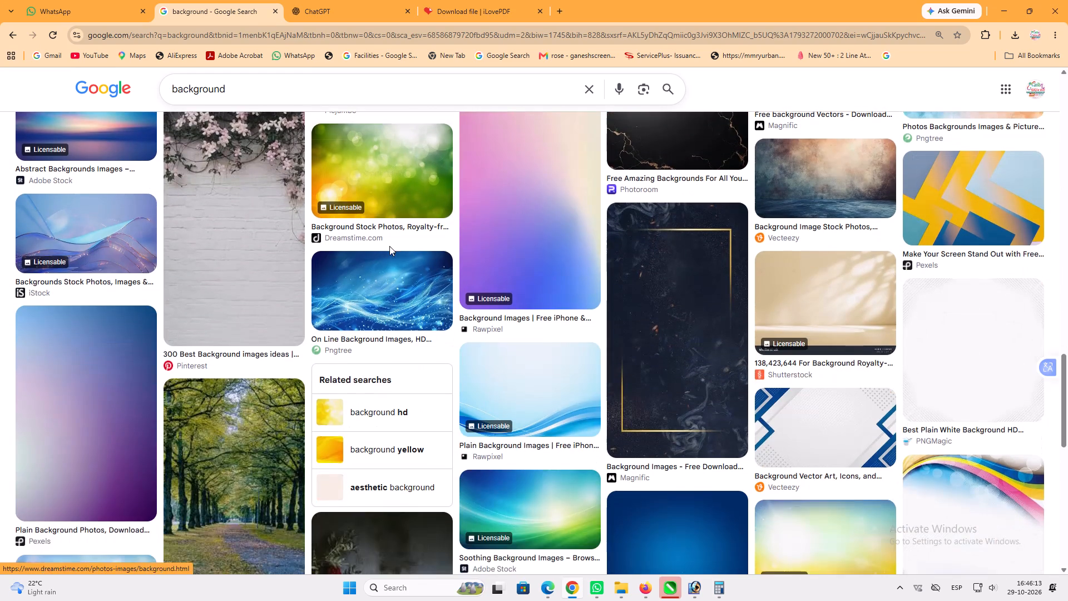
scroll(419, 278, down, 5)
click(565, 243)
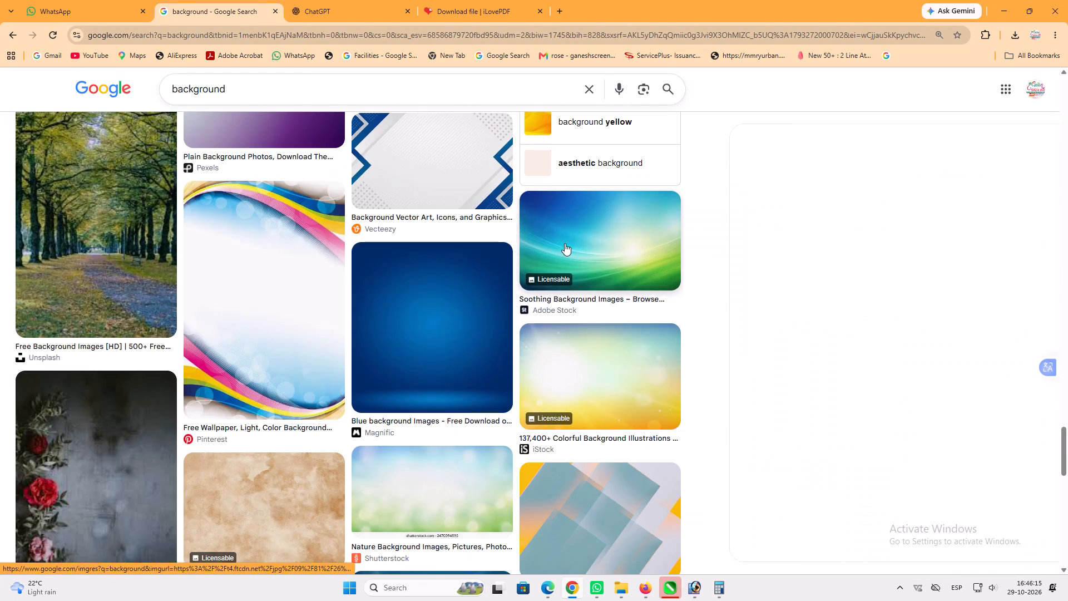
Show more images related to the blue-green Adobe Stock background and look through them.
scroll(916, 239, down, 6)
scroll(775, 294, down, 16)
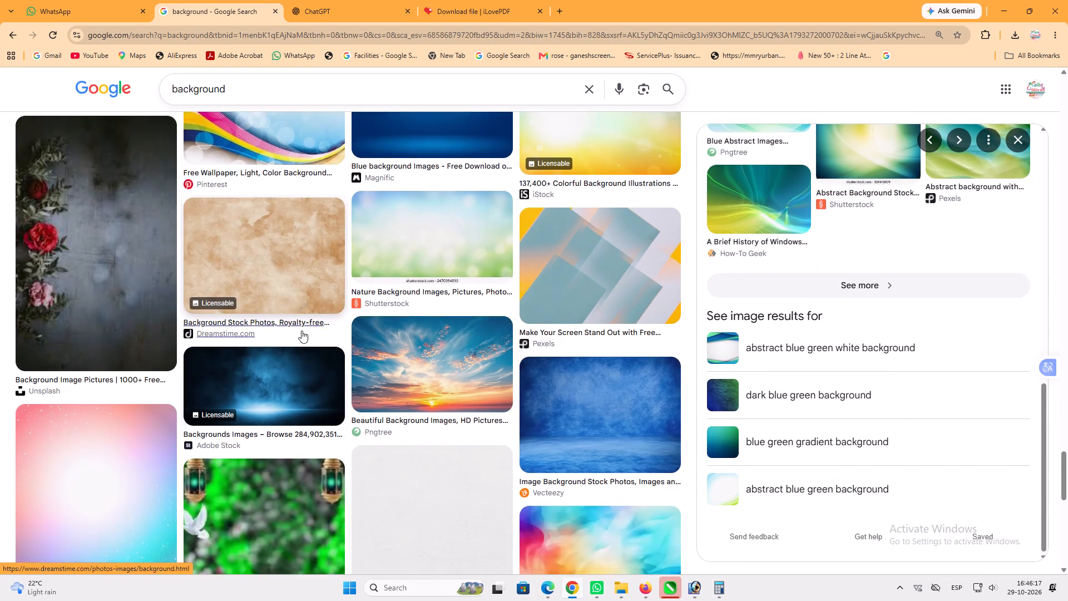
scroll(304, 330, down, 4)
click(914, 293)
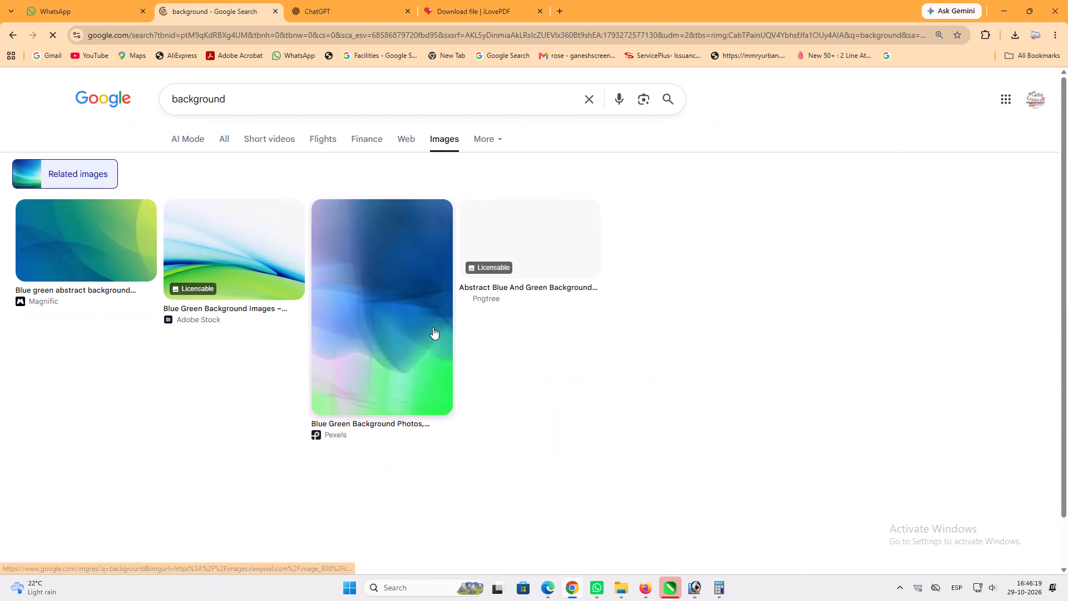
scroll(436, 316, down, 18)
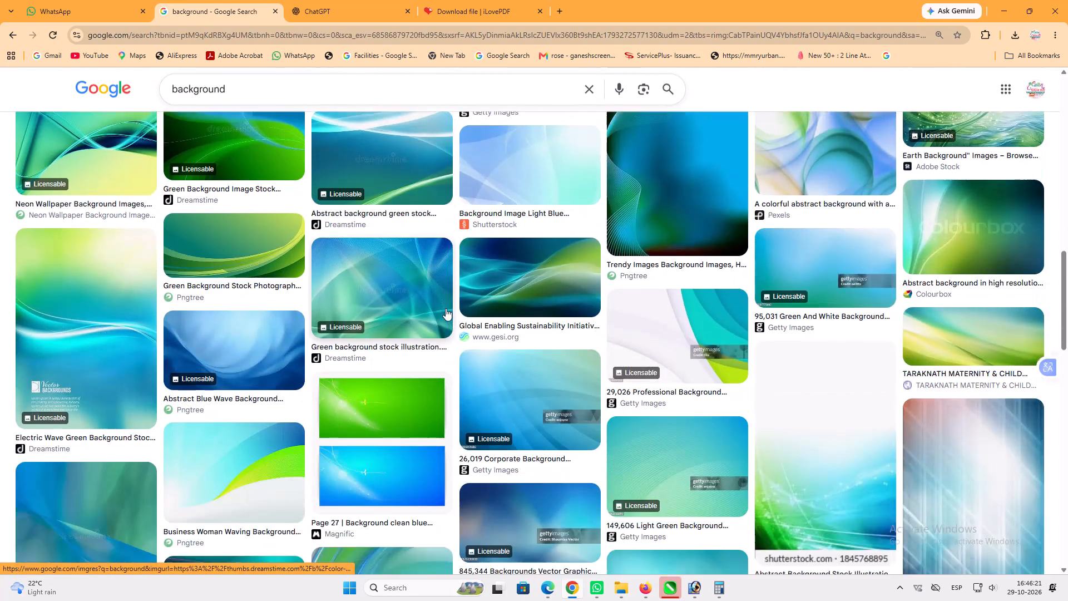
scroll(446, 308, down, 14)
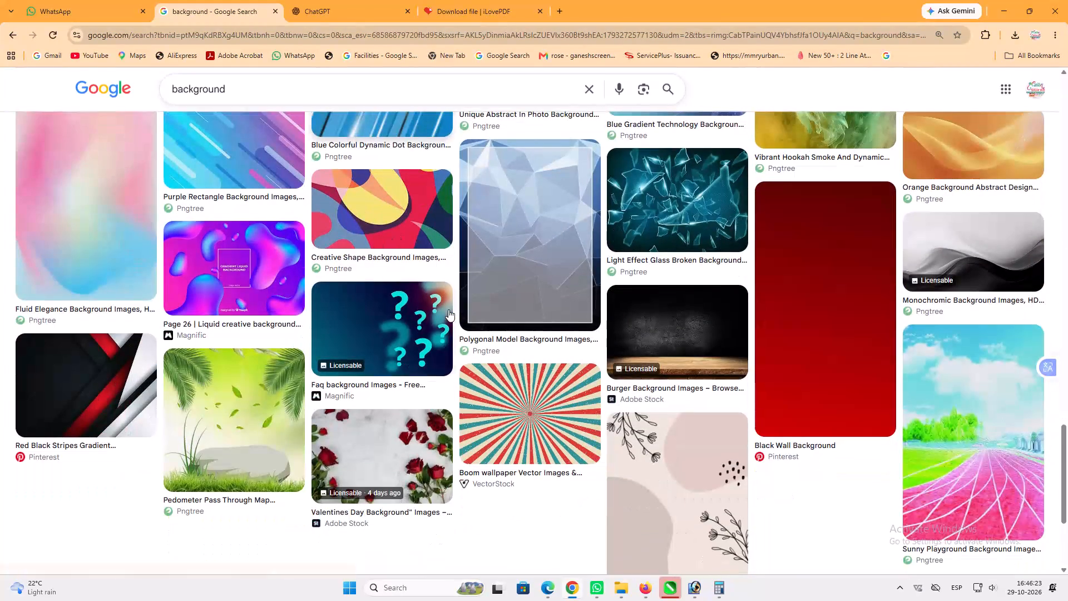
scroll(448, 309, down, 10)
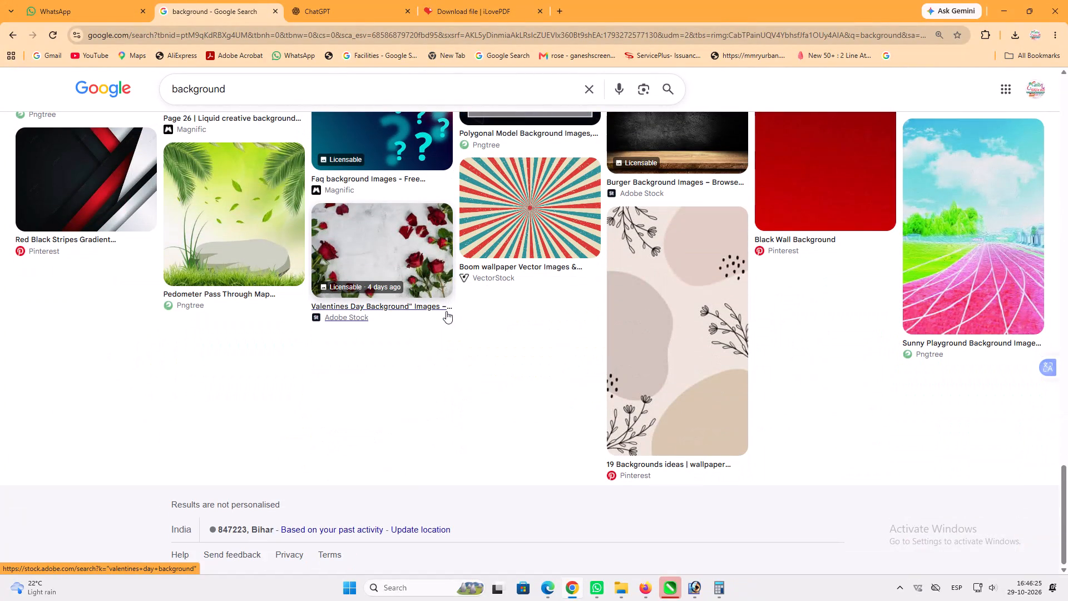
scroll(446, 311, down, 5)
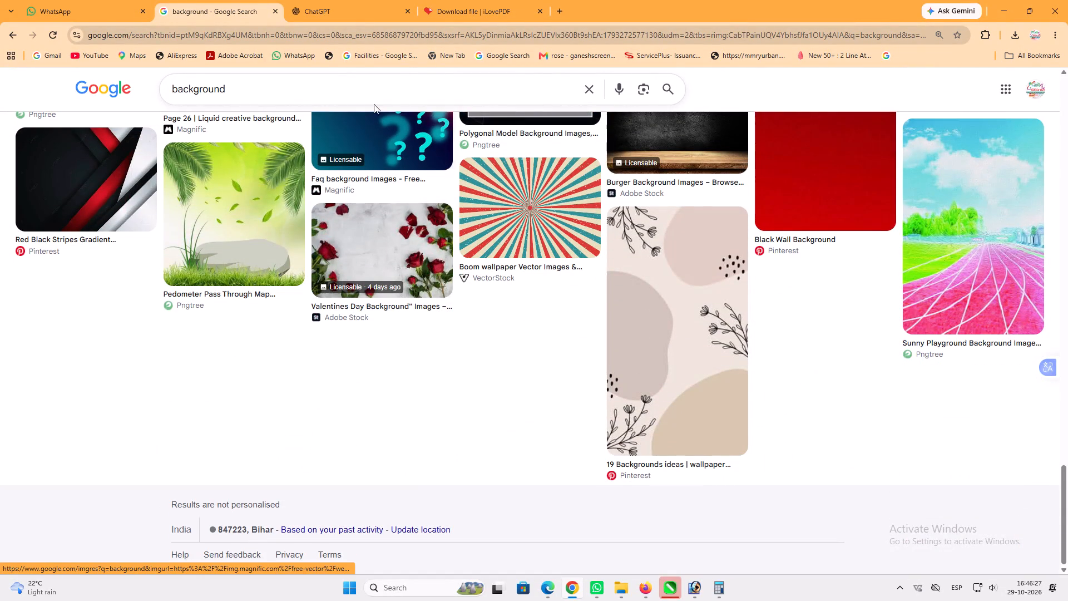
Rerun the image search for background, look through the results and preview the blurred Nature Background image from Shutterstock.
click(372, 92)
key(Return)
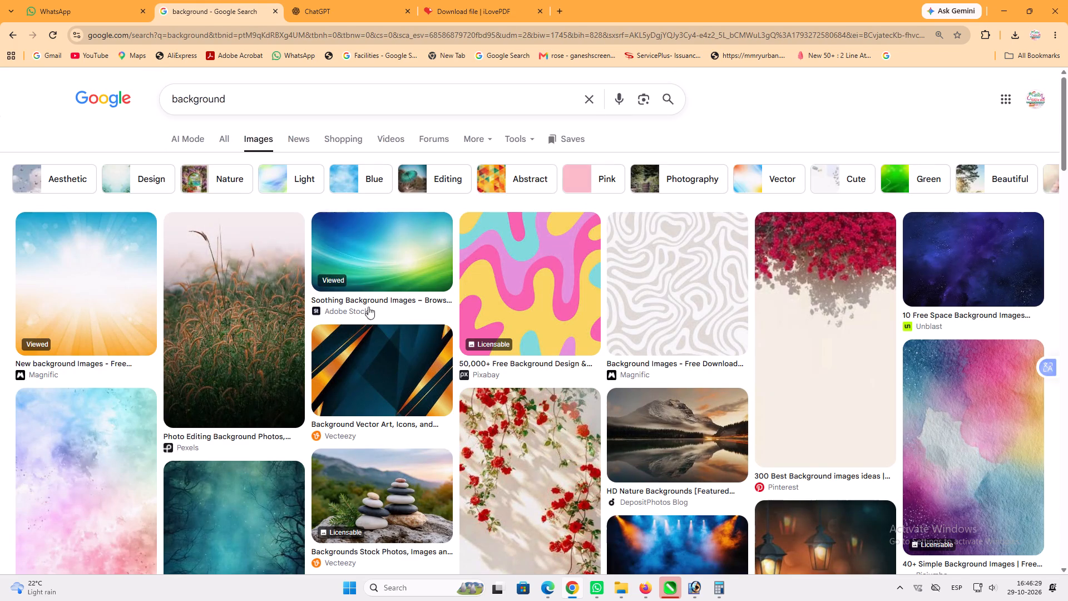
scroll(455, 285, down, 12)
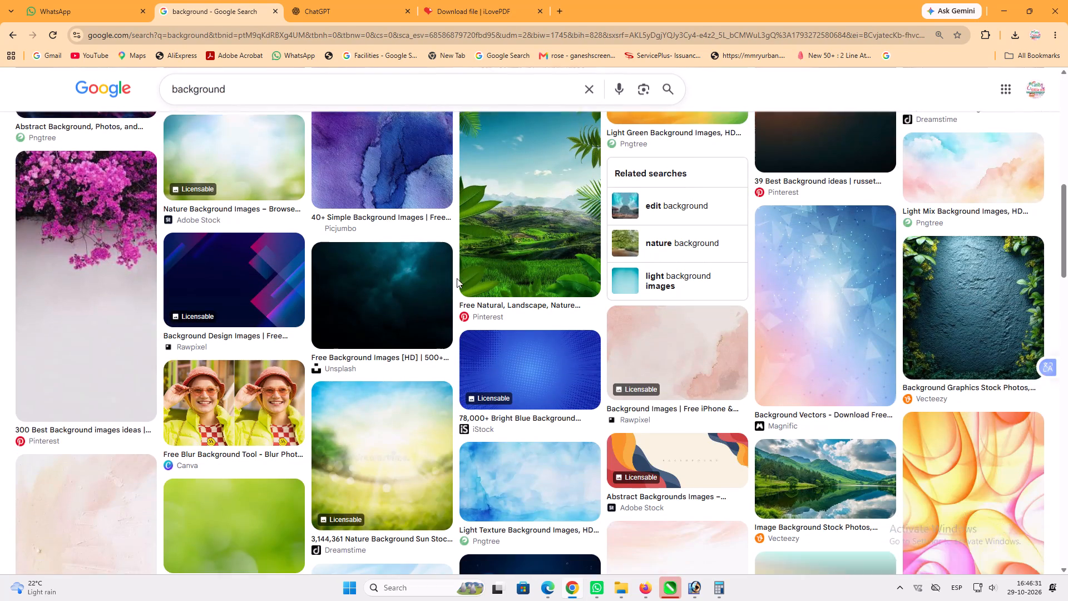
scroll(457, 278, down, 6)
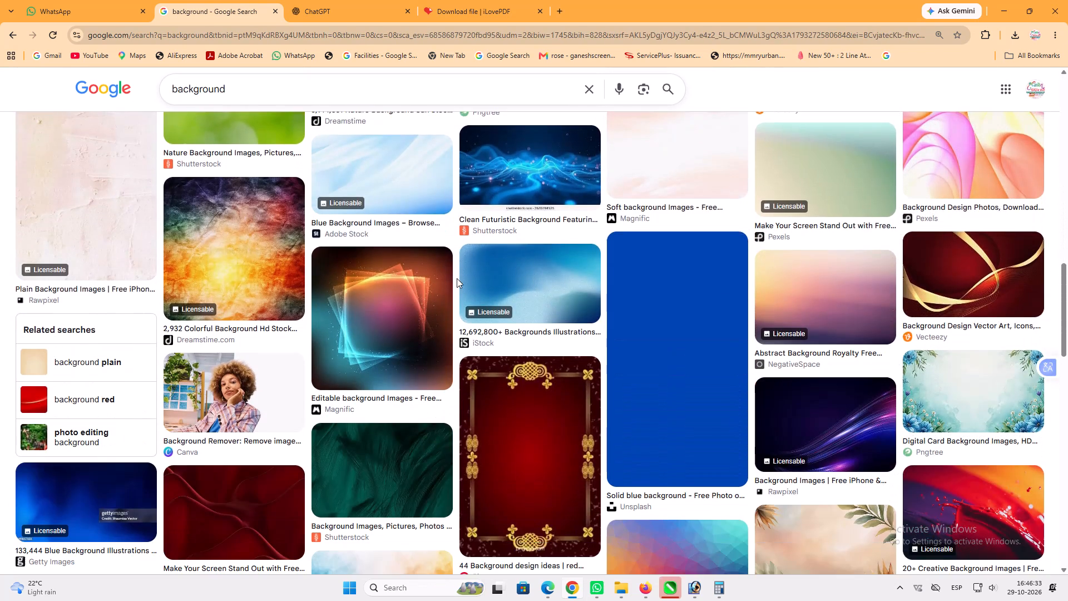
scroll(457, 278, down, 14)
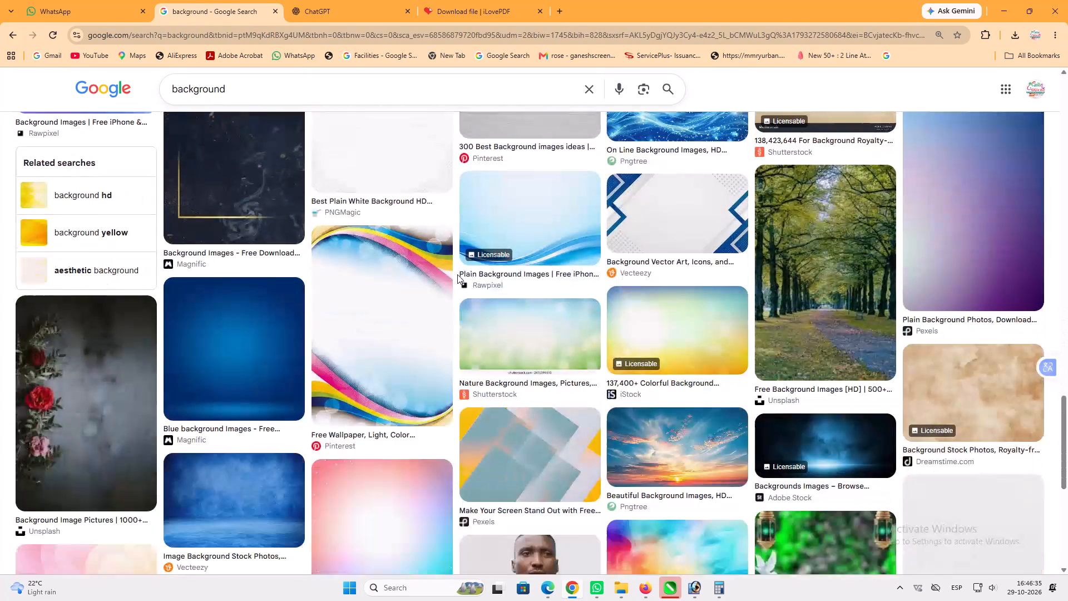
click(585, 256)
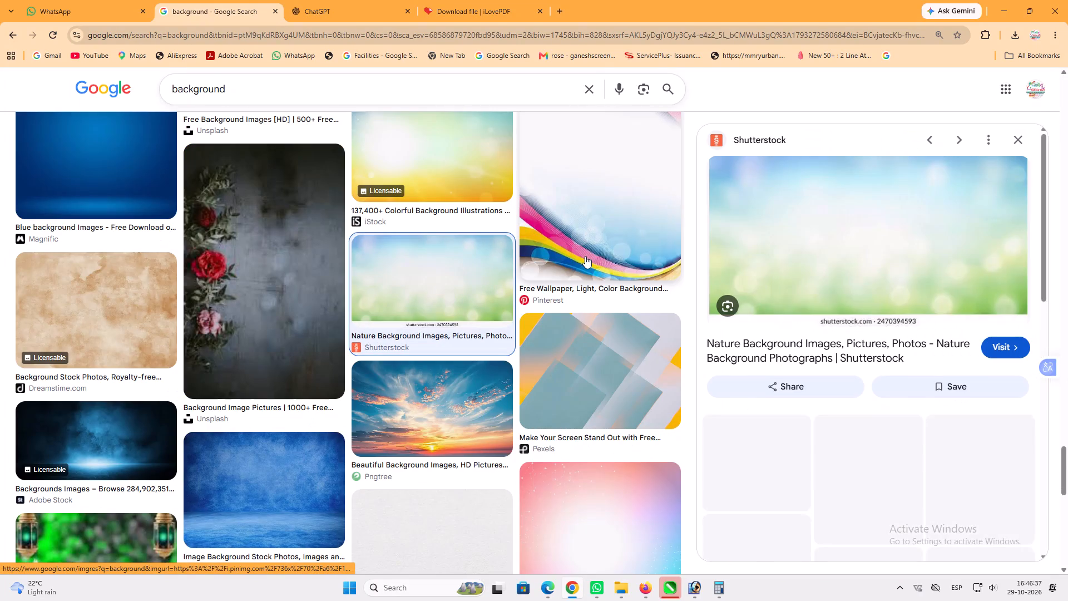
Show more images related to the Shutterstock nature background and look through them.
scroll(834, 268, down, 8)
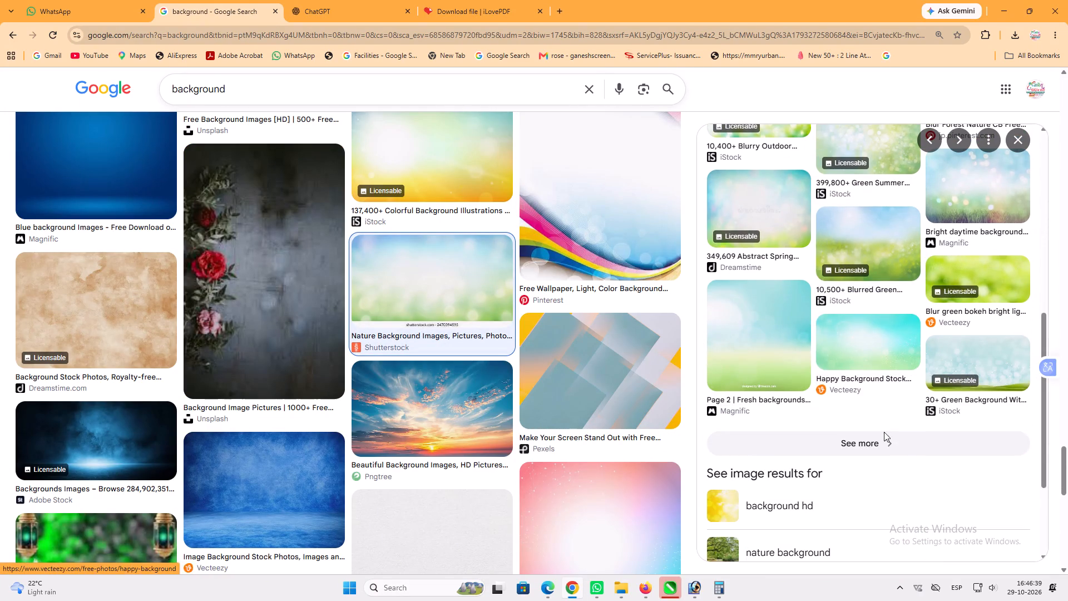
click(884, 448)
scroll(626, 278, down, 7)
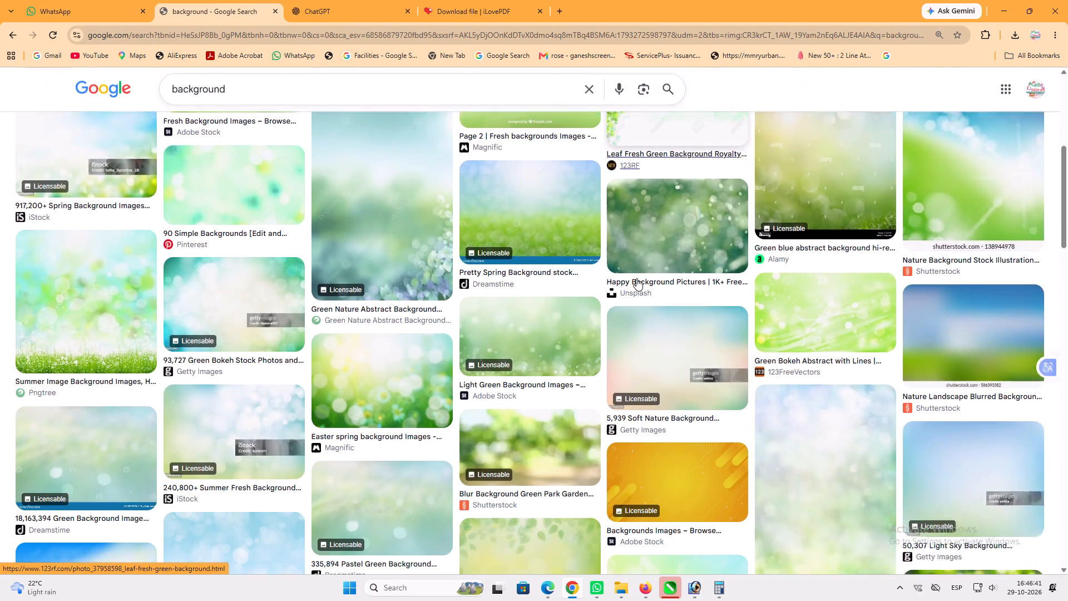
scroll(636, 278, down, 5)
scroll(636, 278, up, 1)
scroll(636, 278, down, 5)
scroll(417, 265, down, 5)
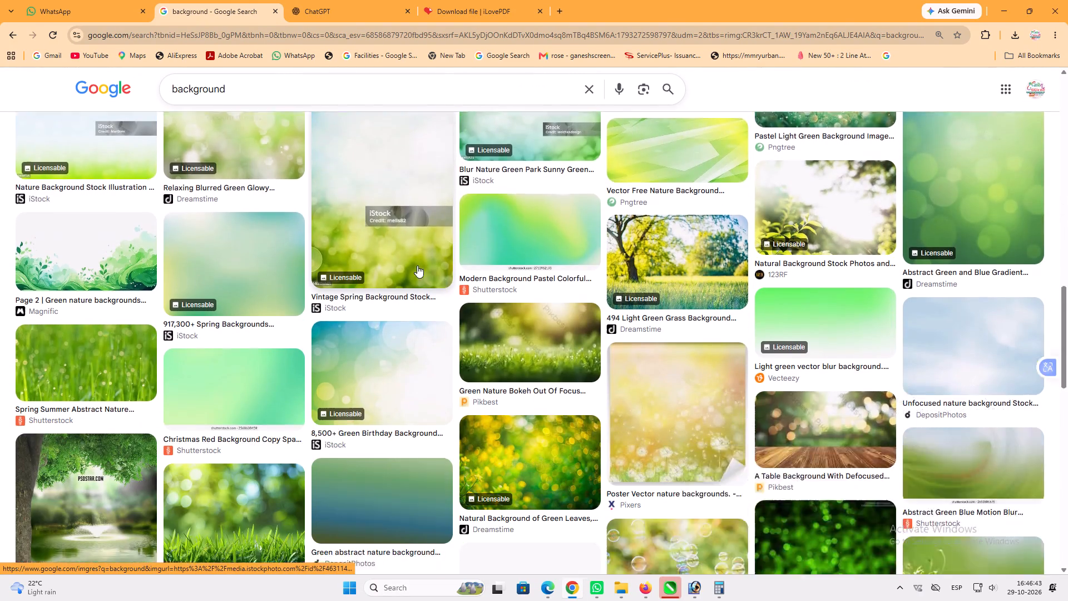
scroll(417, 265, down, 6)
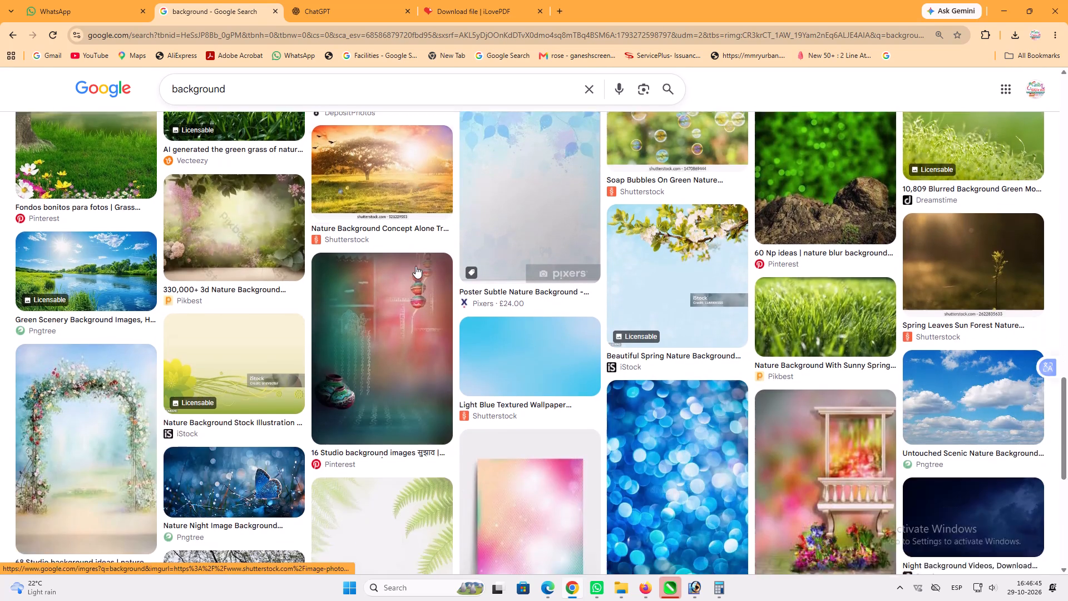
scroll(416, 266, down, 4)
scroll(553, 297, down, 3)
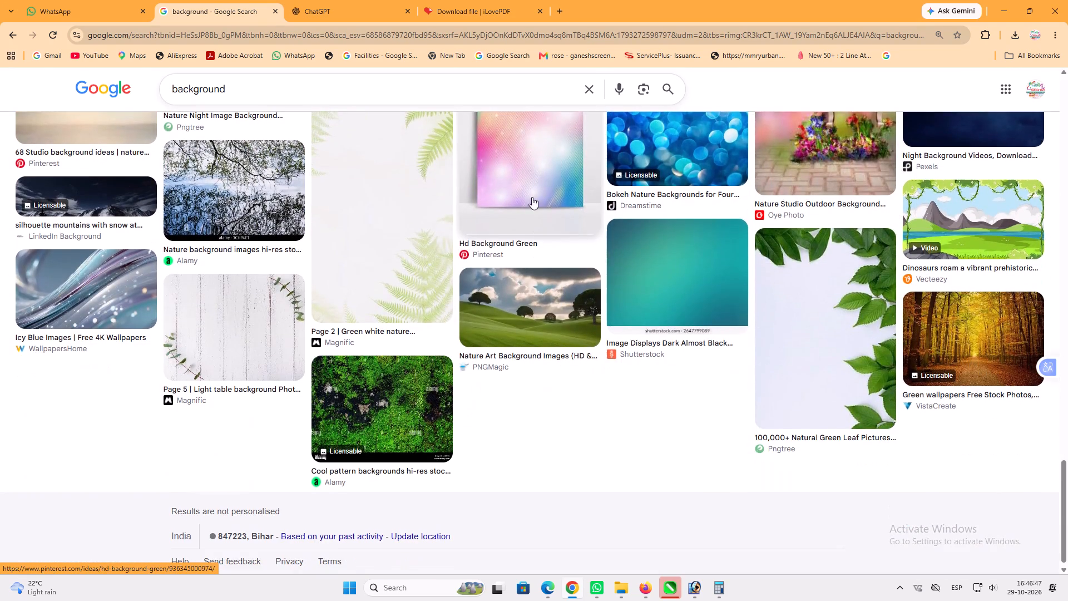
Preview the Hd Background Green image from Pinterest and its related Smart colour background image from Magnific.
click(529, 189)
scroll(803, 284, down, 5)
scroll(803, 284, up, 3)
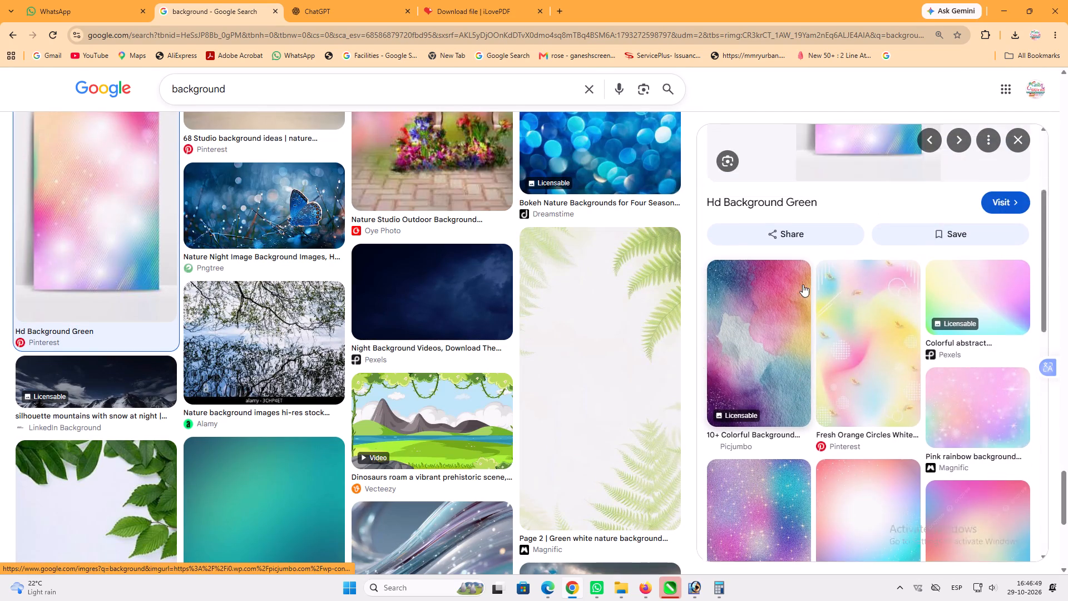
scroll(866, 523, down, 3)
click(851, 447)
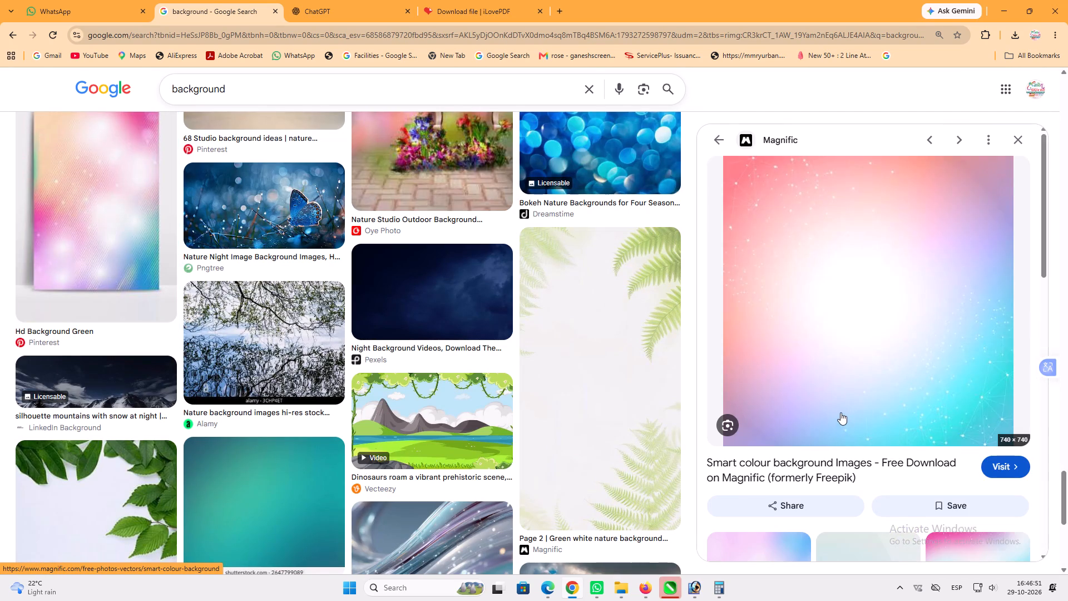
Show more images related to the Smart colour background and examine them for a suitable background.
scroll(840, 412, down, 5)
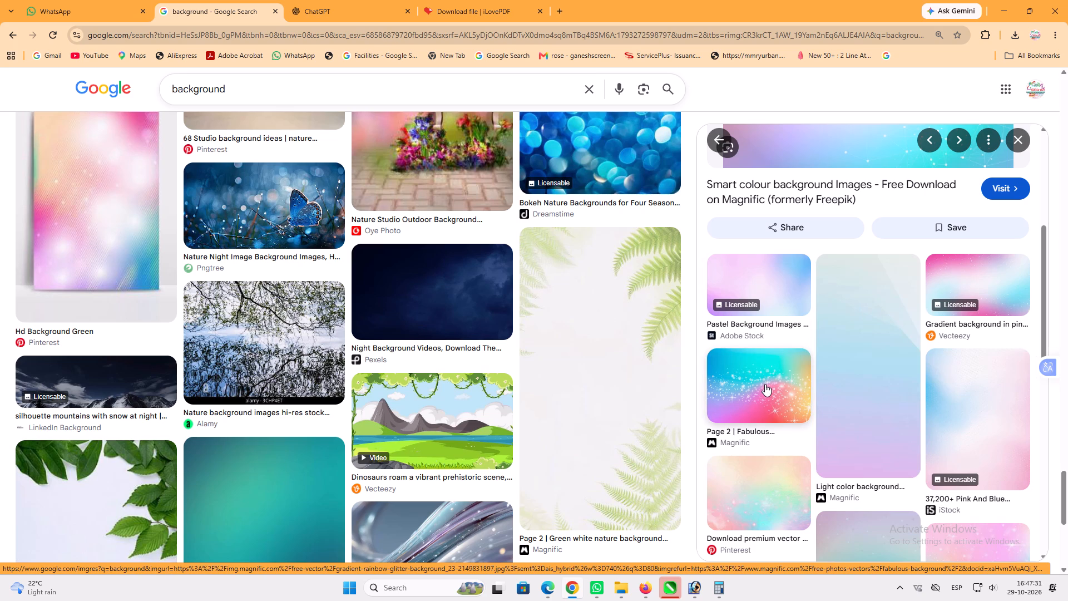
scroll(609, 349, down, 2)
scroll(533, 303, down, 3)
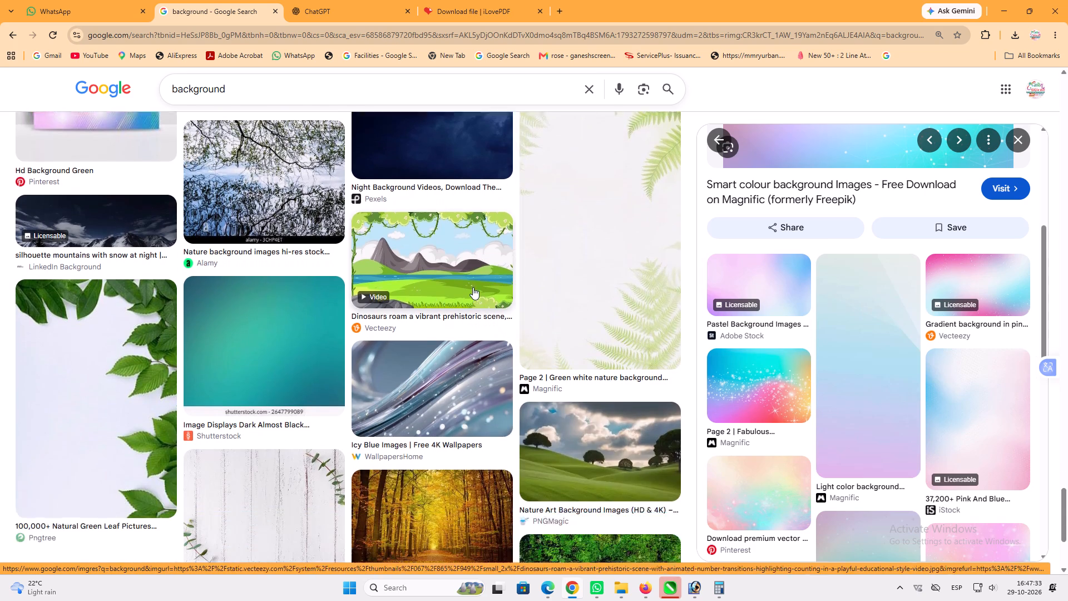
scroll(413, 273, down, 18)
scroll(500, 263, down, 2)
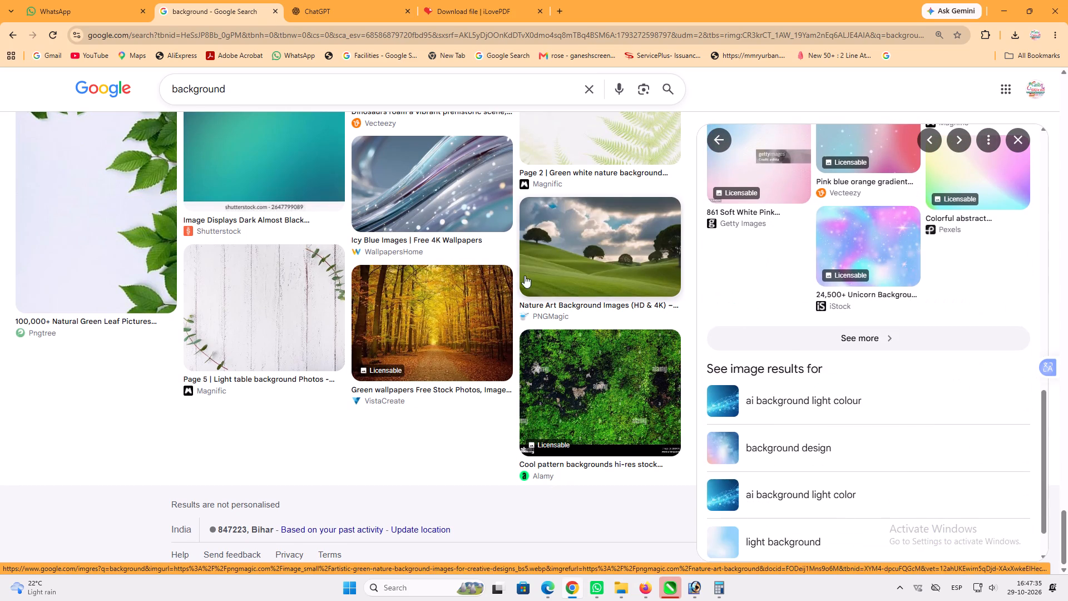
scroll(525, 275, down, 2)
click(825, 339)
scroll(468, 199, down, 4)
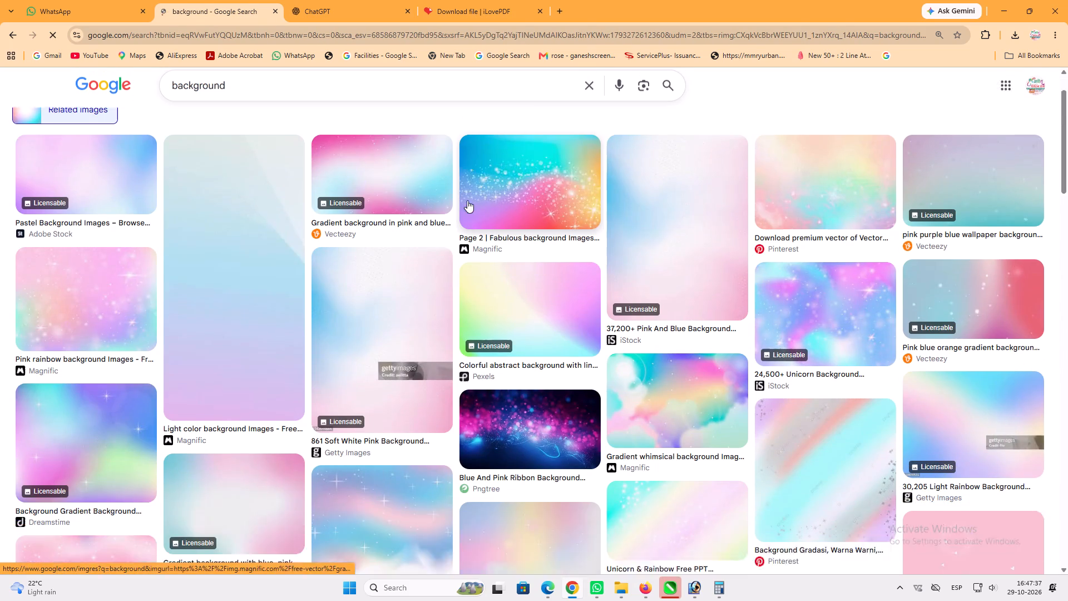
scroll(467, 200, down, 5)
scroll(406, 202, down, 5)
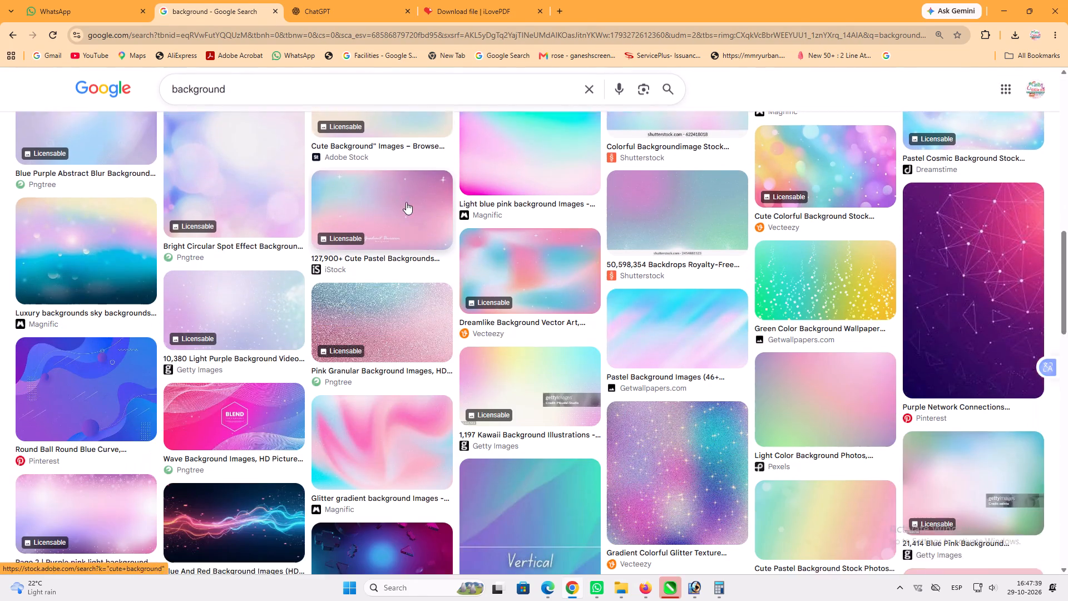
scroll(406, 203, down, 5)
scroll(270, 266, down, 4)
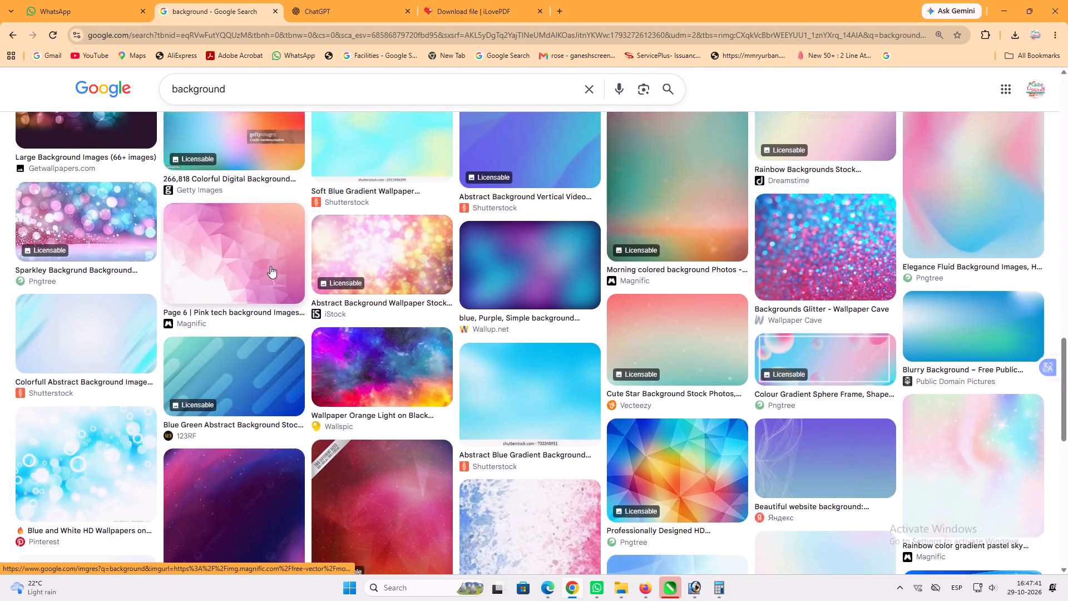
scroll(270, 266, down, 18)
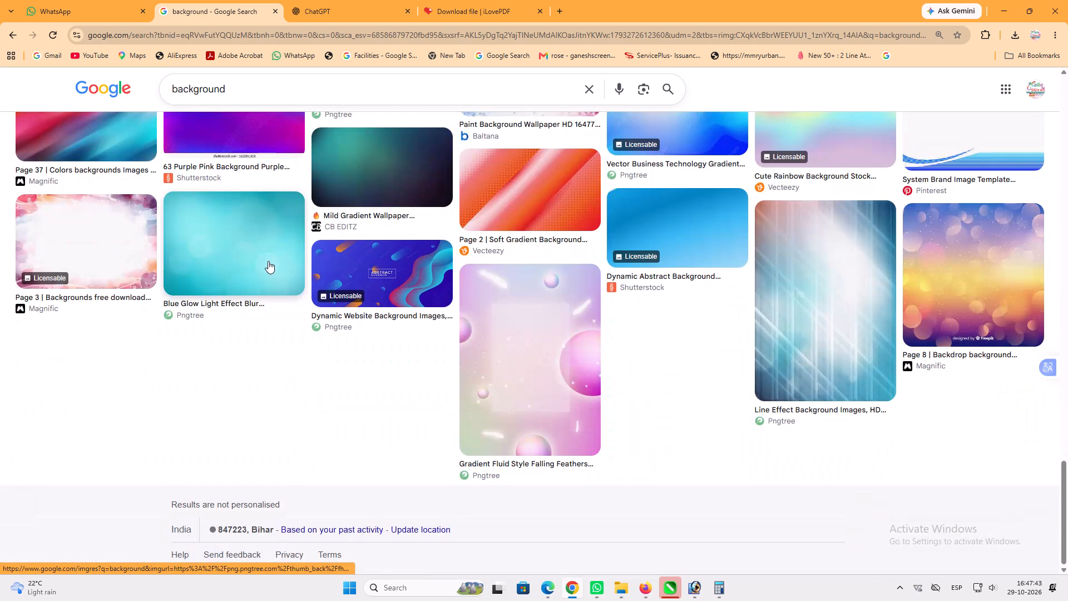
scroll(268, 261, down, 3)
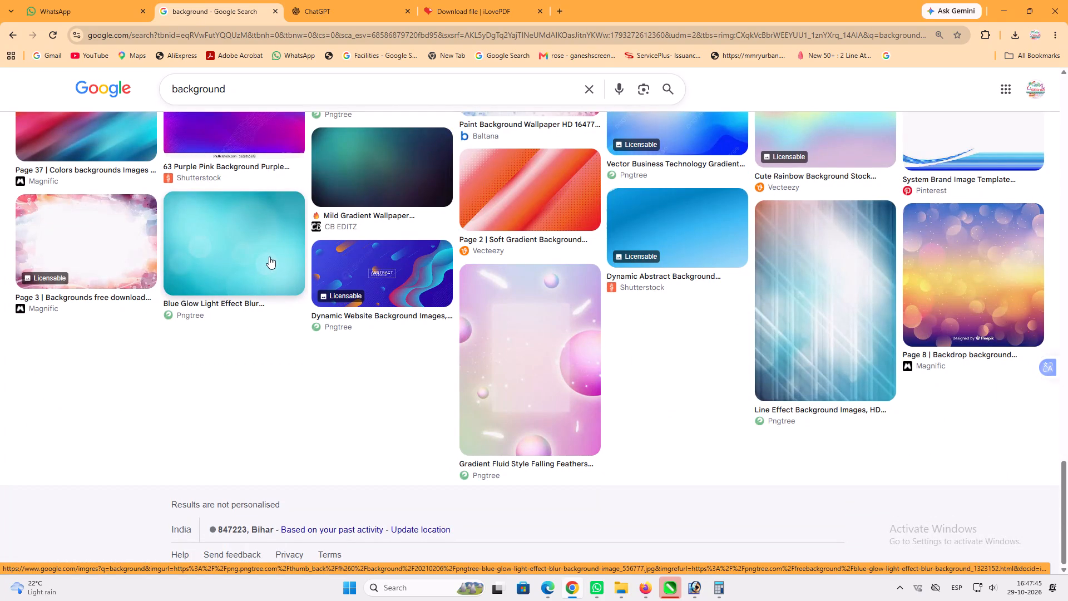
scroll(269, 254, up, 12)
scroll(430, 276, up, 3)
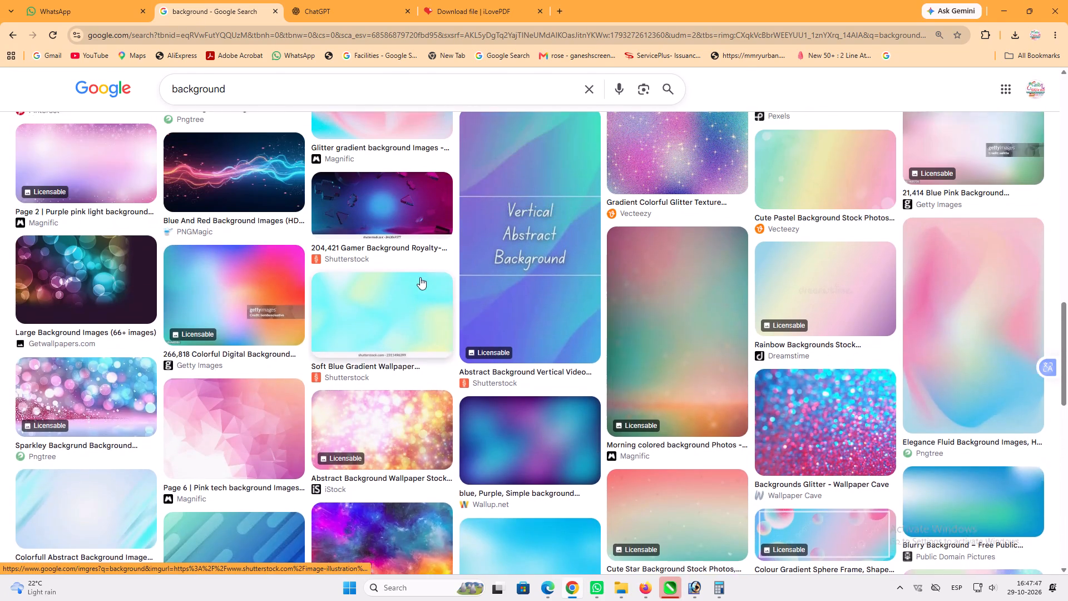
scroll(420, 277, up, 3)
scroll(399, 400, down, 5)
scroll(533, 368, up, 8)
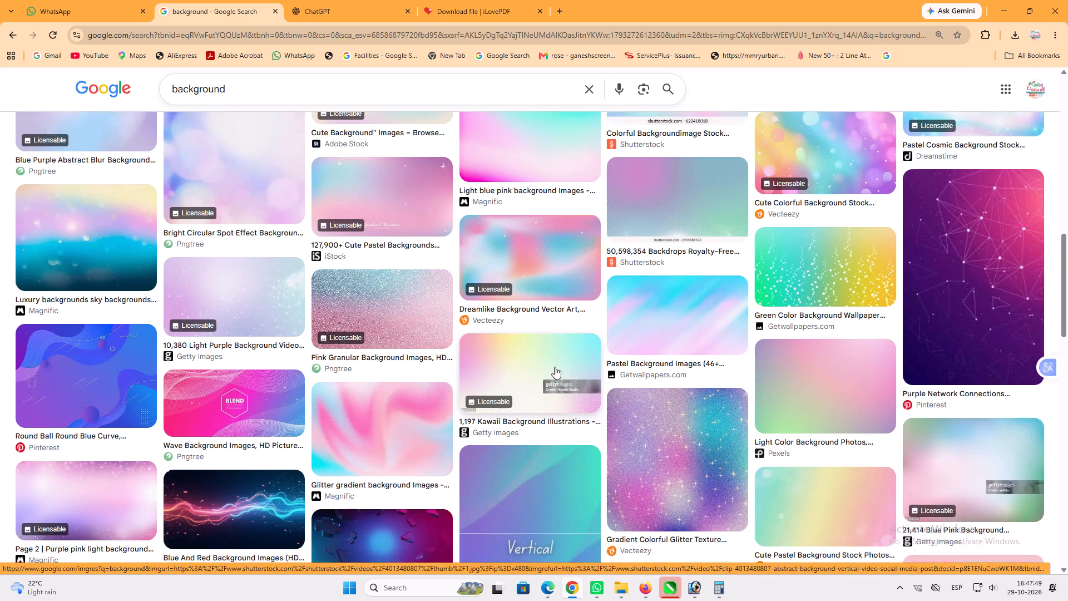
scroll(601, 346, up, 5)
Change the image search to yellow background using the suggested query.
click(274, 106)
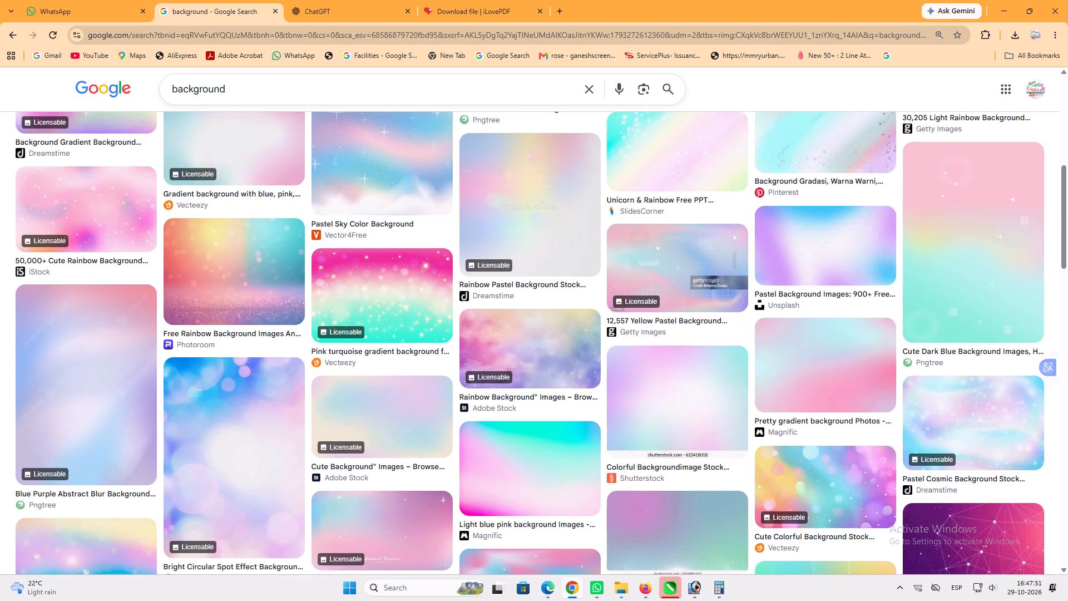
click(268, 93)
key(Home)
text(yell)
click(248, 110)
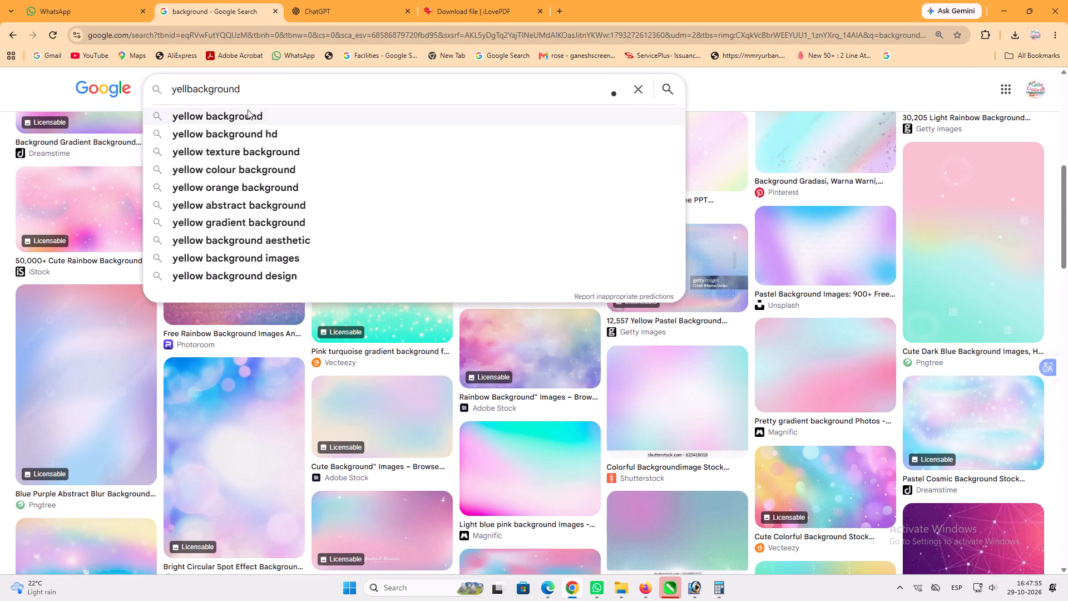
Preview the first yellow background result, the glowing Pinterest image, and copy the image.
click(133, 253)
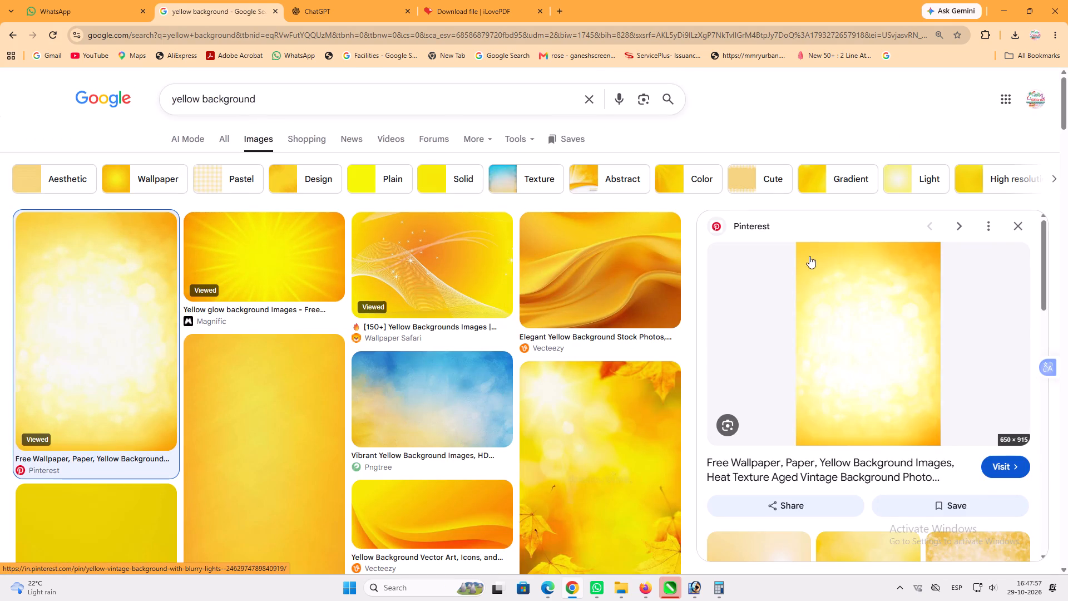
right_click(838, 274)
click(911, 445)
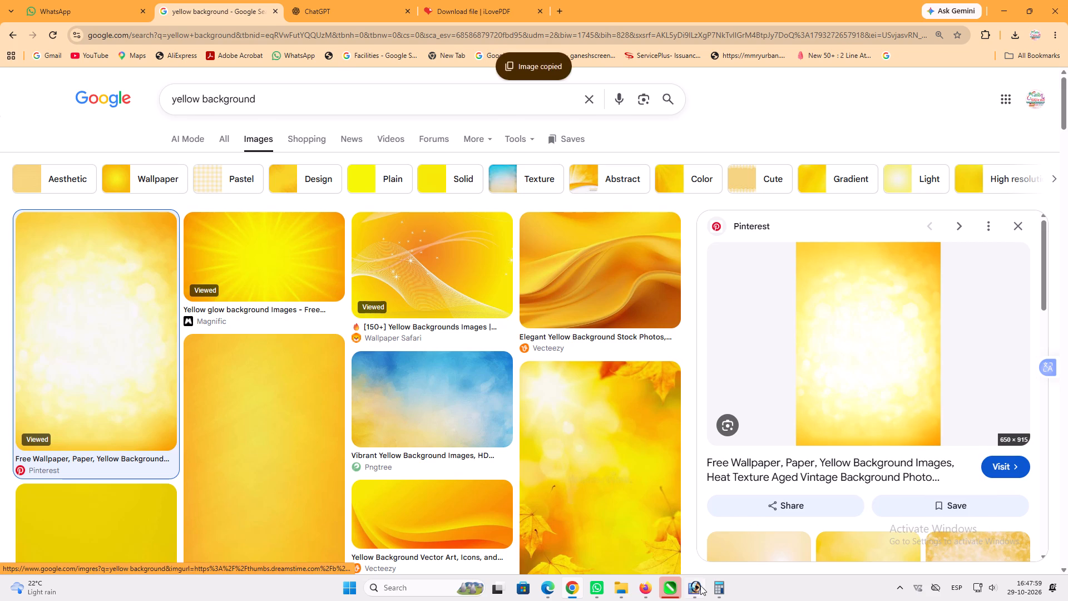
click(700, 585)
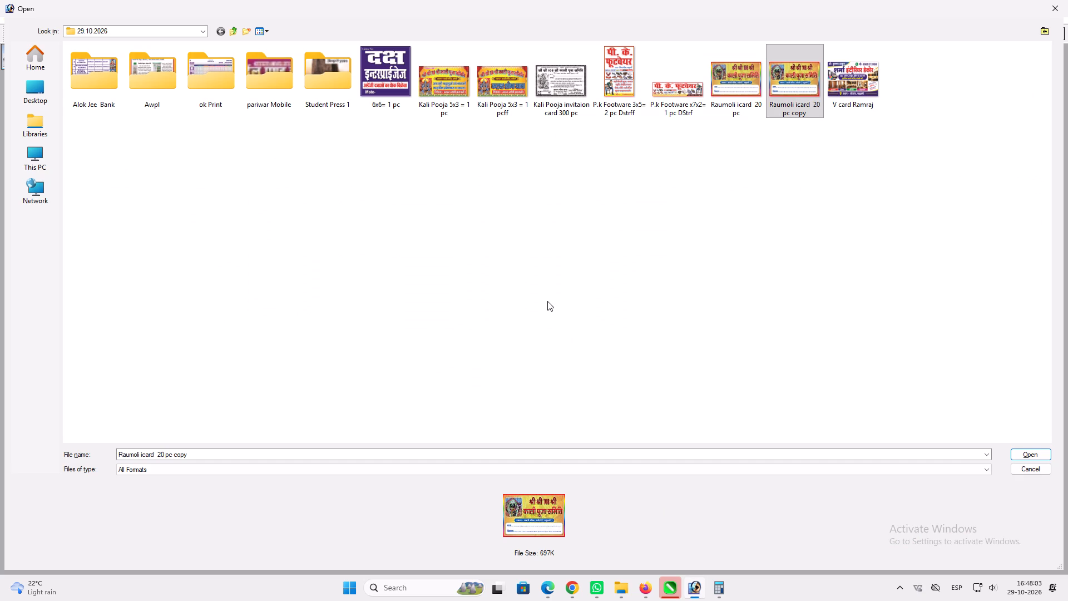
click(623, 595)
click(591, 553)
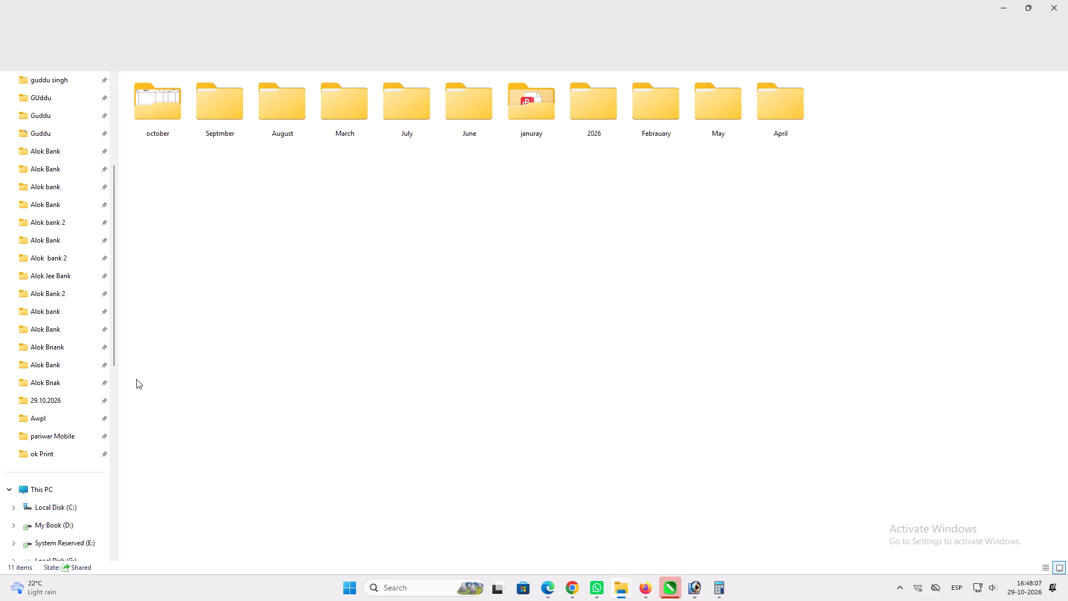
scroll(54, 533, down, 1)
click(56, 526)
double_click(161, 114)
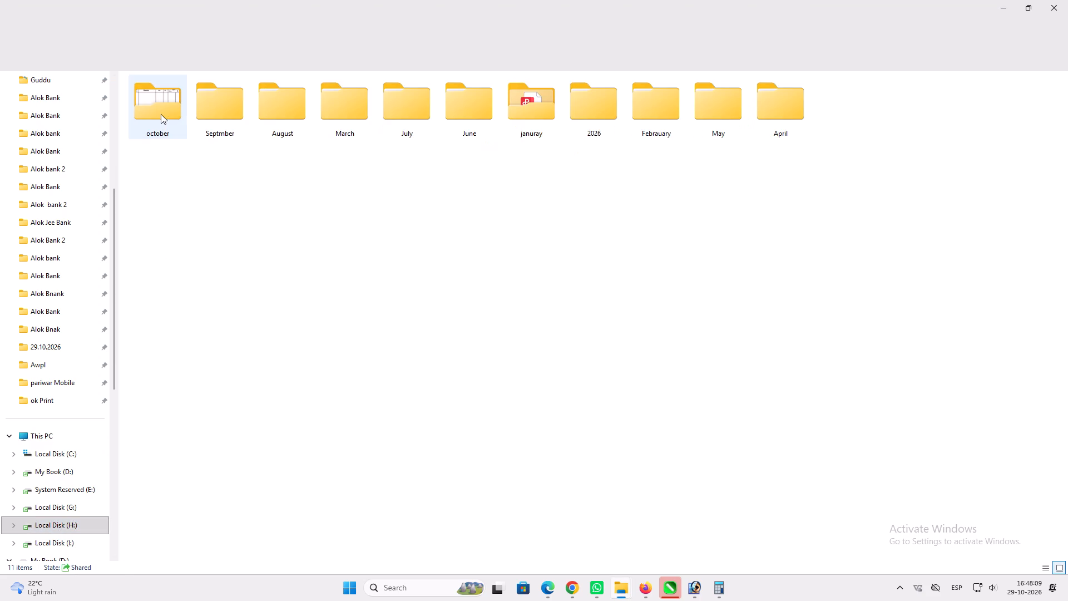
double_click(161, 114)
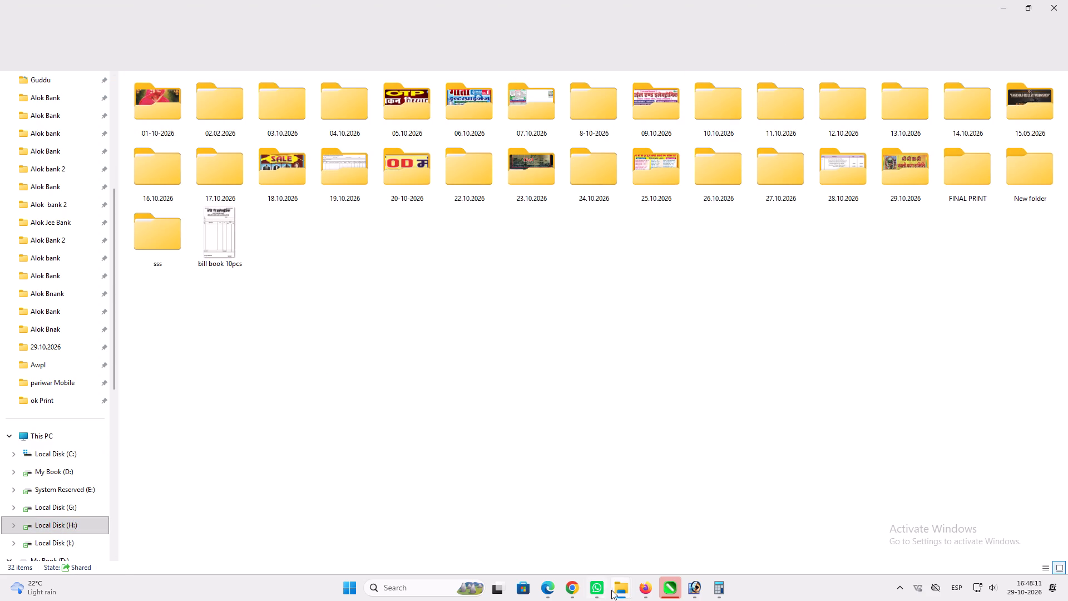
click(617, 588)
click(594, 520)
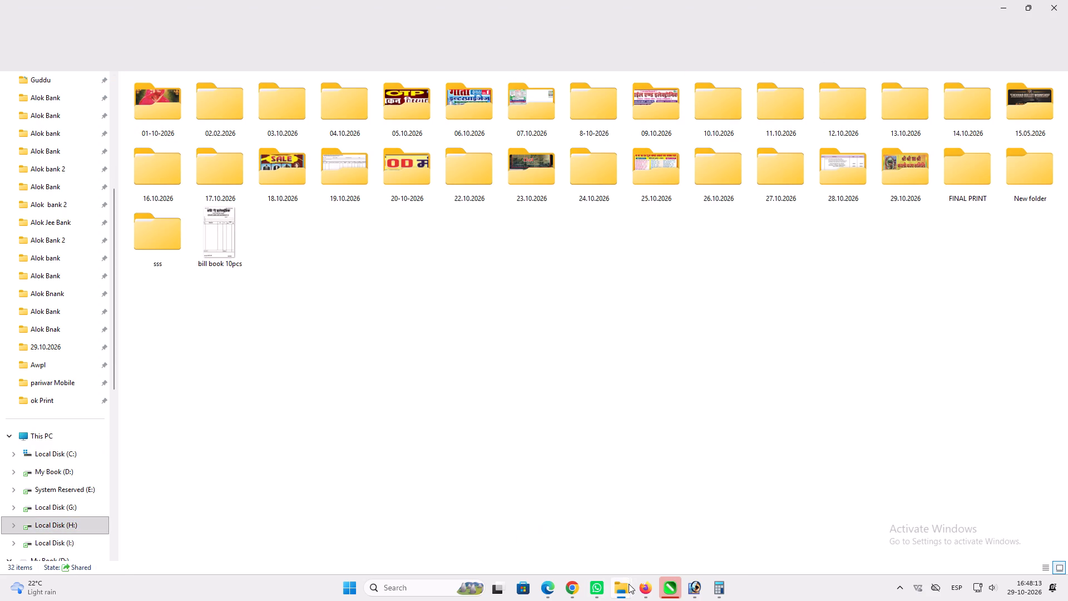
In File Explorer, open the october folder inside 2026 on Local Disk (H:).
click(622, 585)
click(722, 540)
scroll(138, 297, down, 8)
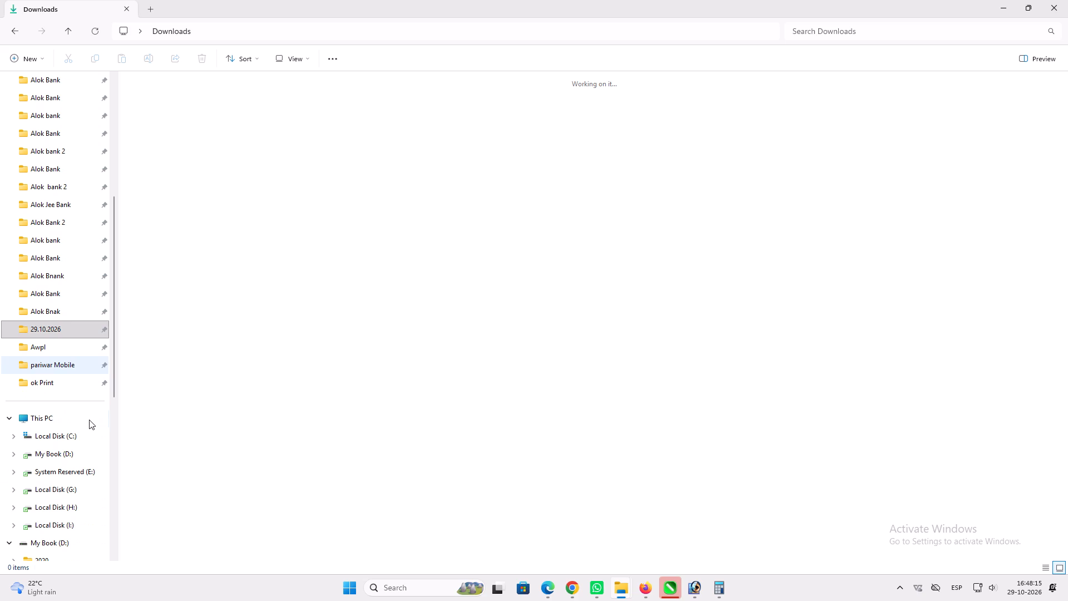
click(66, 511)
click(149, 124)
triple_click(149, 124)
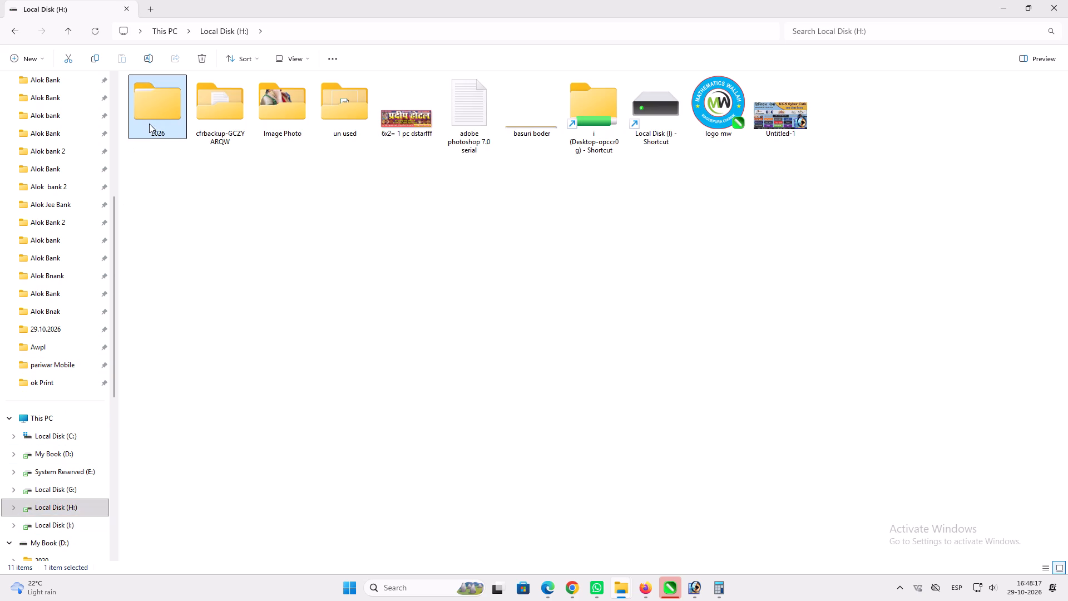
click(149, 124)
Search the october folder for chanda and show the results as large icons.
click(839, 28)
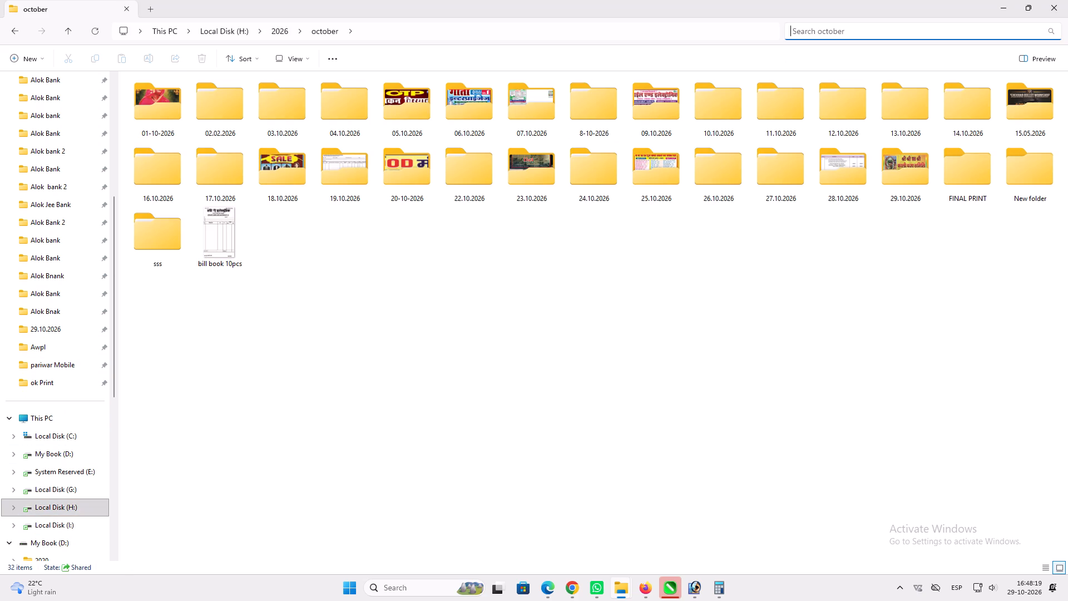
text(chanda)
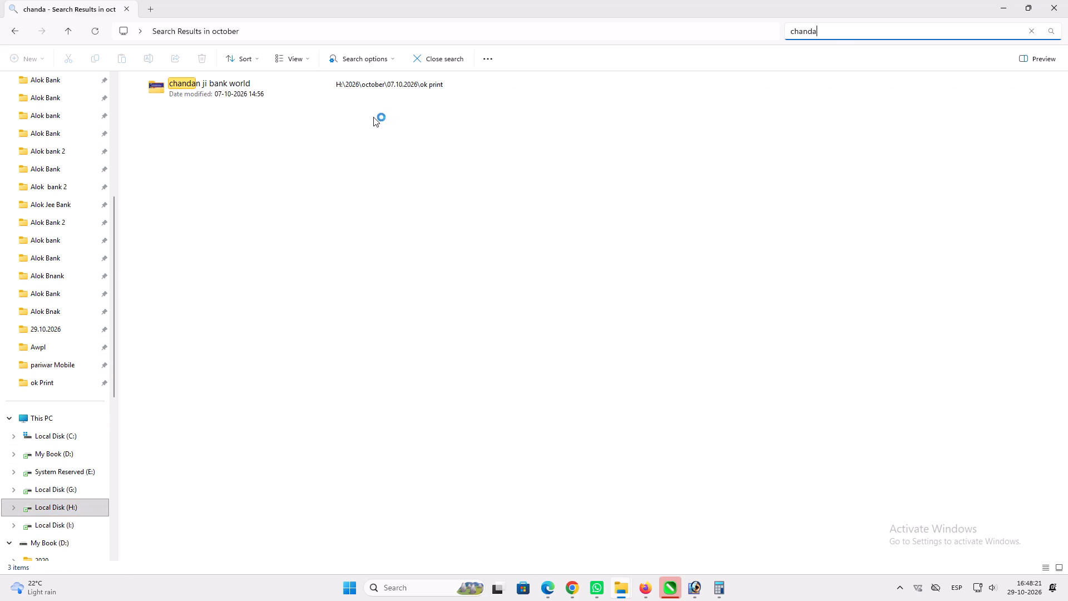
click(312, 52)
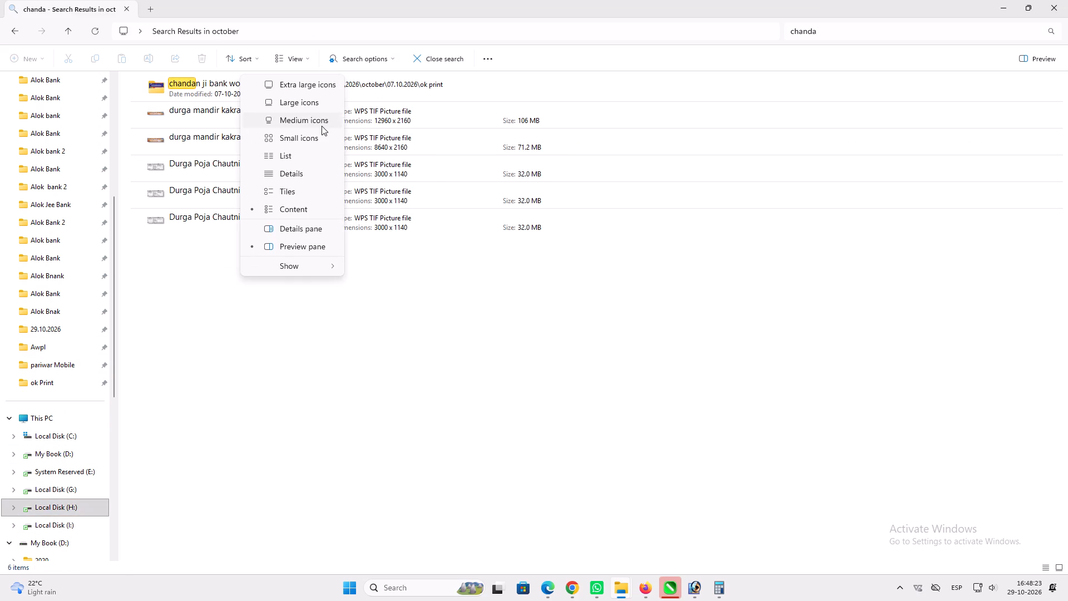
click(314, 102)
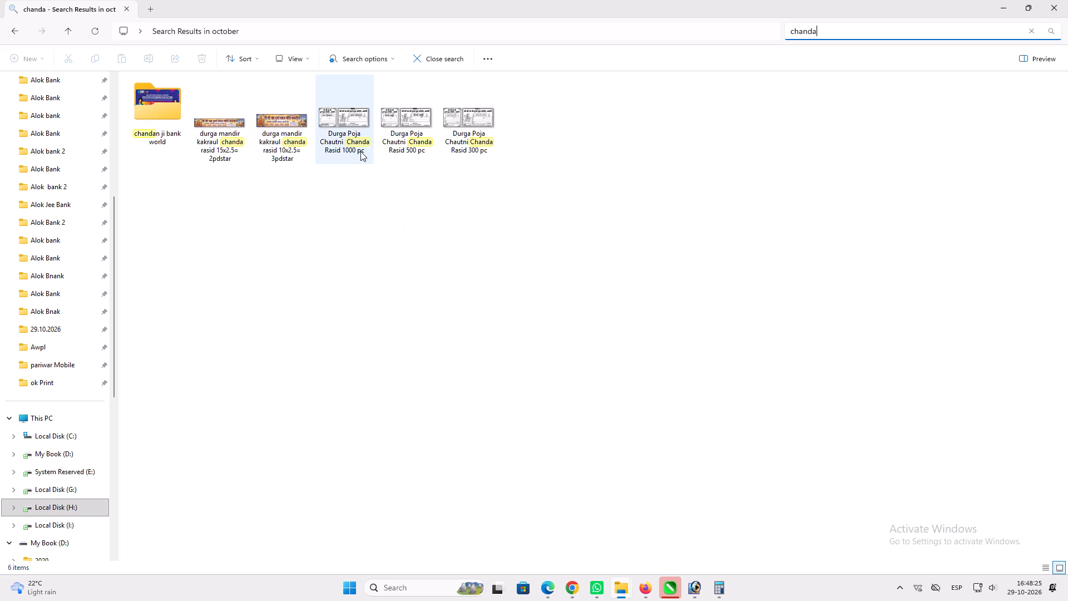
Open the Durga Poja Chautni Chanda Rasid 1000 pc image in Photoshop, maximized and fitted to the window.
drag(348, 107, 692, 582)
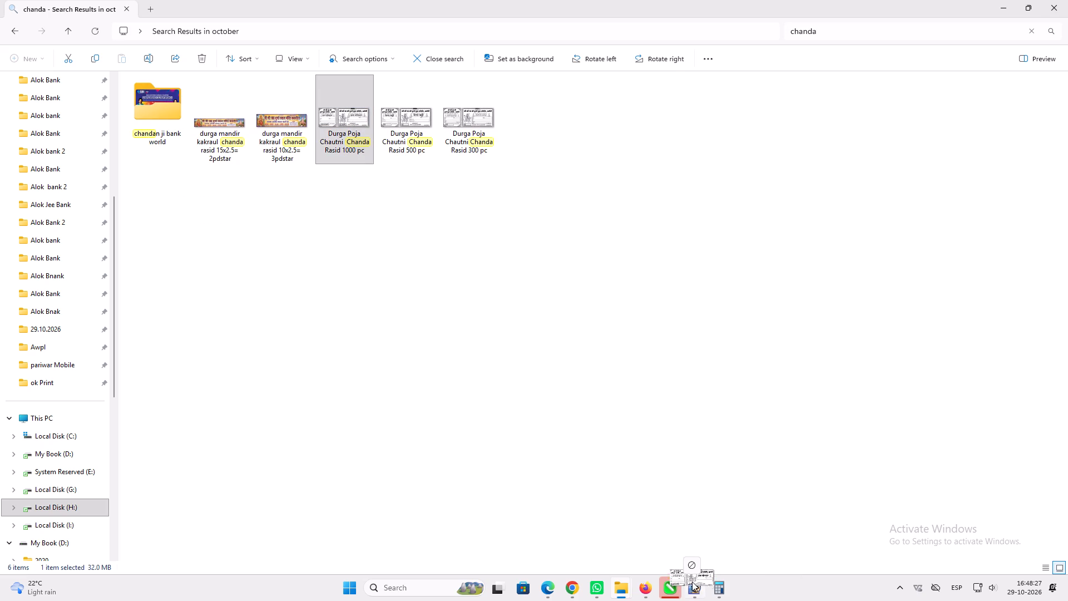
drag(692, 582, 693, 585)
click(1067, 0)
click(628, 581)
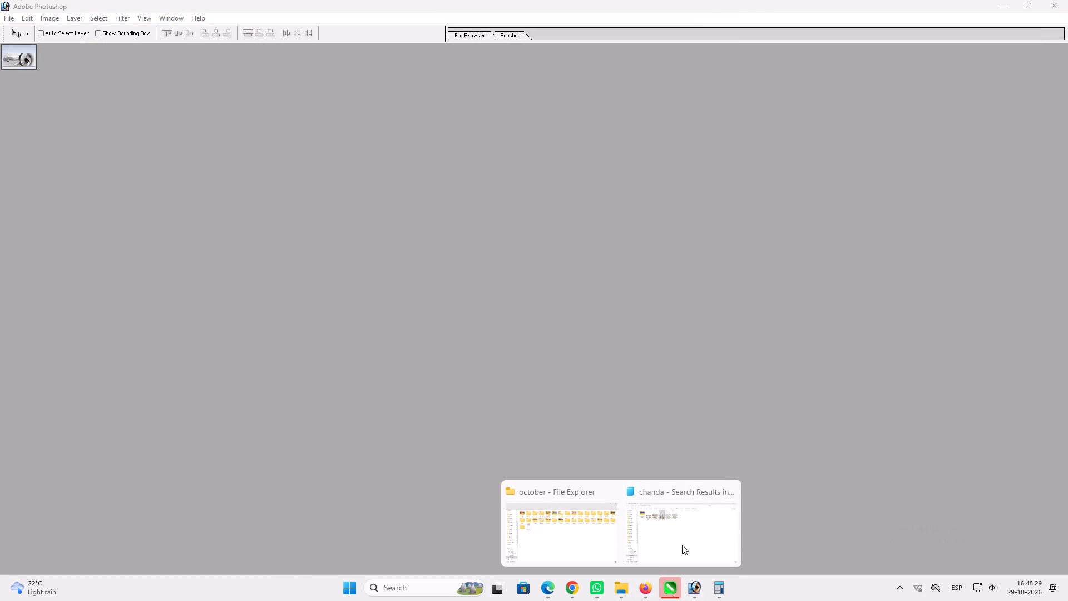
click(683, 529)
drag(344, 121, 659, 471)
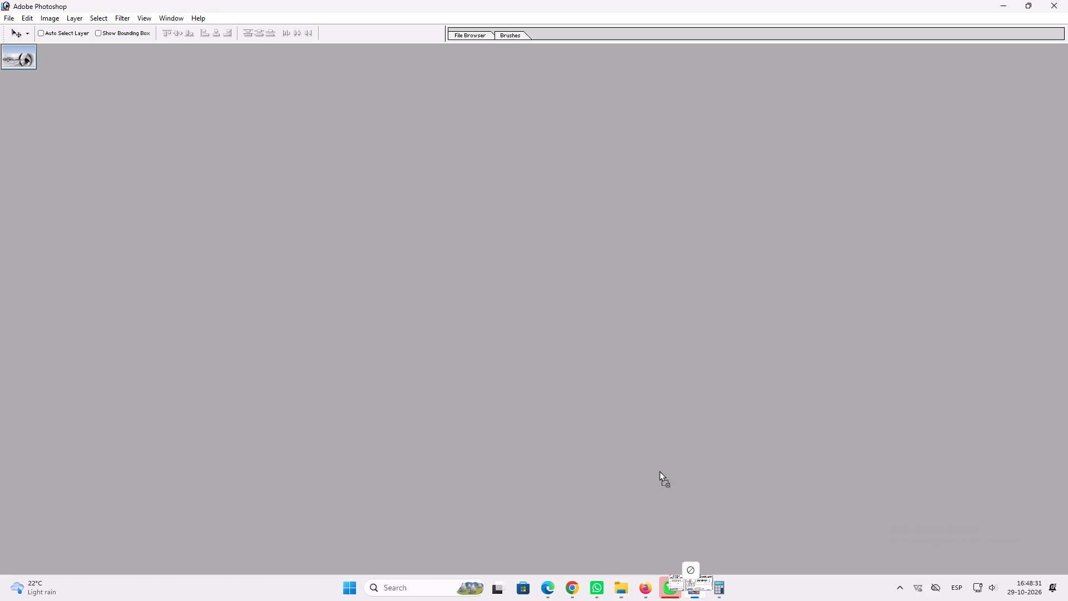
drag(659, 471, 617, 342)
key(Return)
double_click(506, 54)
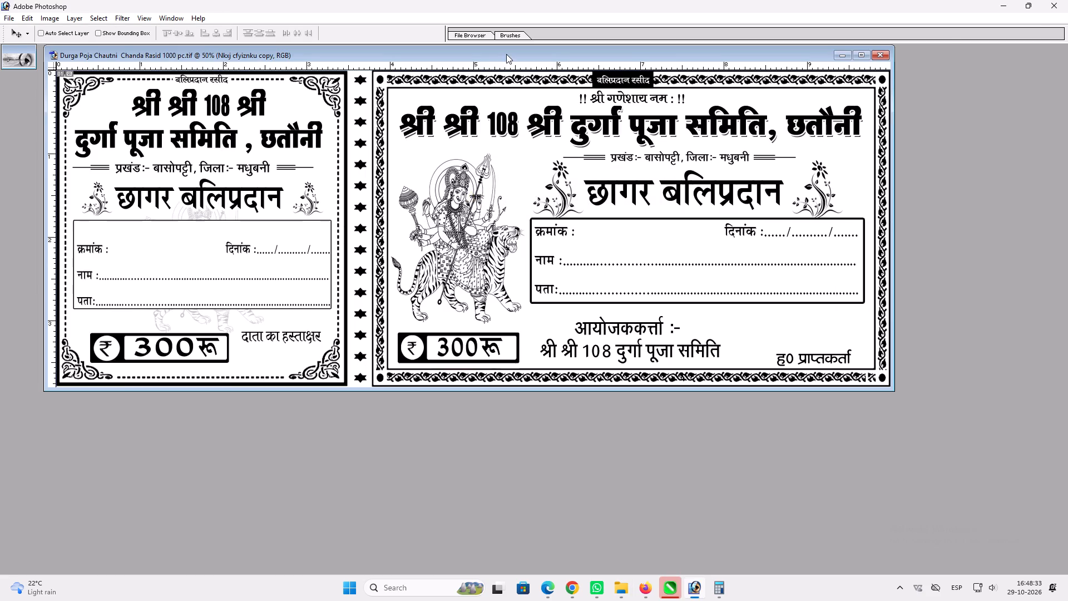
key(ctrl+0)
Delete the छागर बलिप्रदान heading from both the counterfoil and the main receipt.
key(v)
key(v)
key(v)
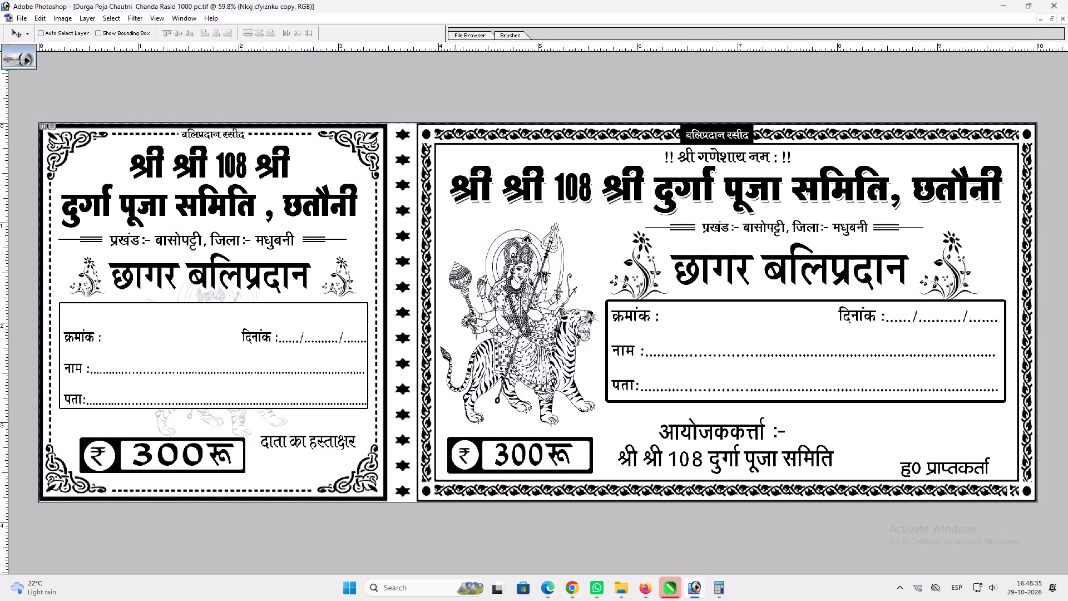
key(v)
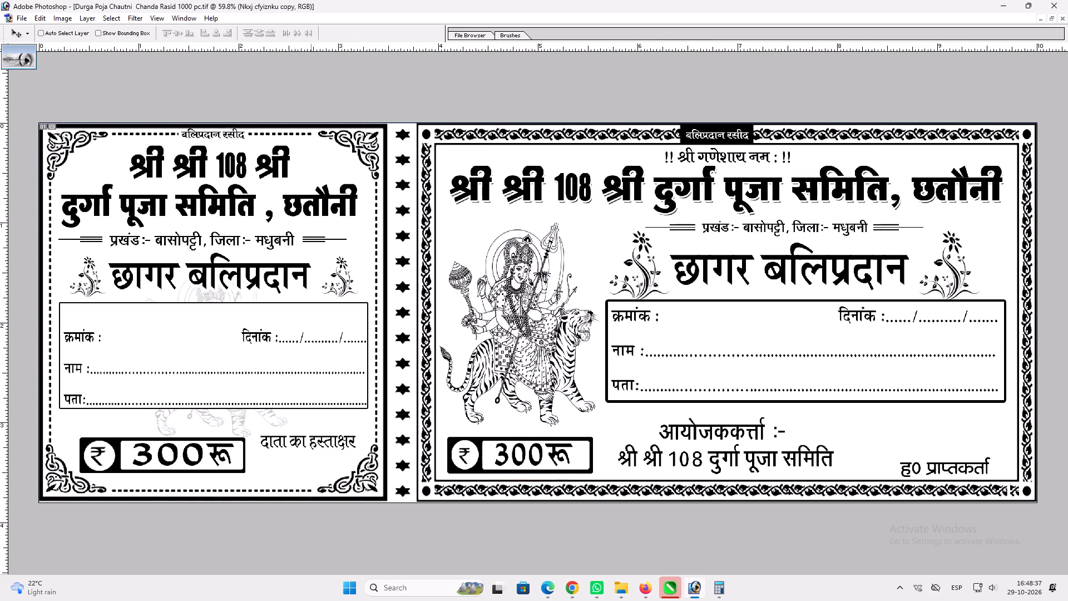
ctrl+click(304, 275)
key(alt+l)
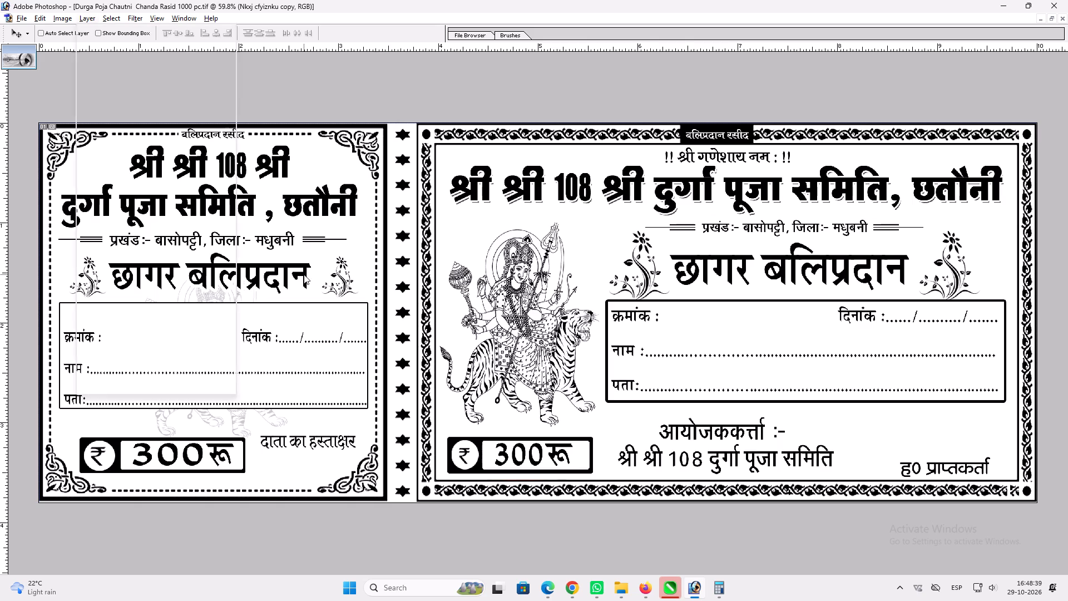
key(alt+l)
key(alt+l)
text(vv)
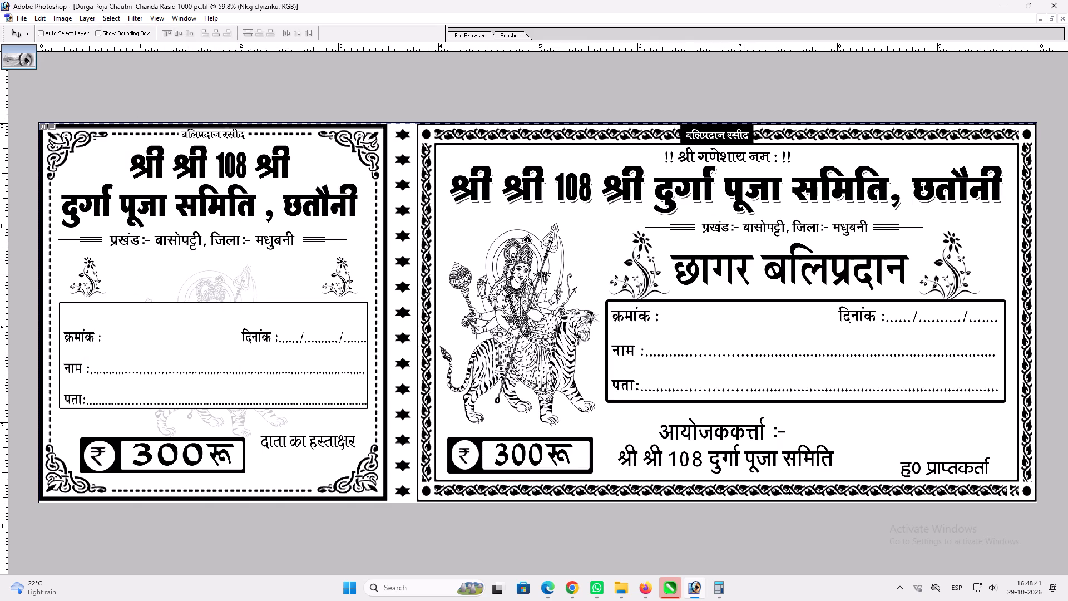
ctrl+click(745, 258)
key(alt+l)
key(alt+l)
key(alt+l)
text(vv)
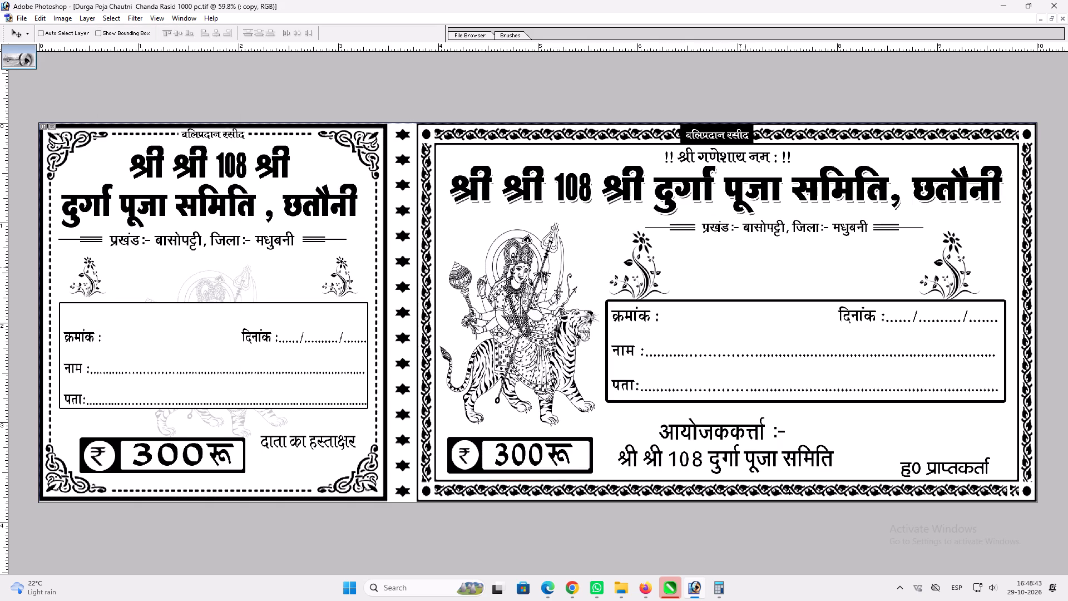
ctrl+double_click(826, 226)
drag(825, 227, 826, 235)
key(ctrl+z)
Stretch the main receipt's details box upward with Free Transform so its top edge sits just below the address line.
key(z)
drag(607, 165, 1036, 304)
key(v)
key(space)
key(space)
key(space)
key(space)
key(space)
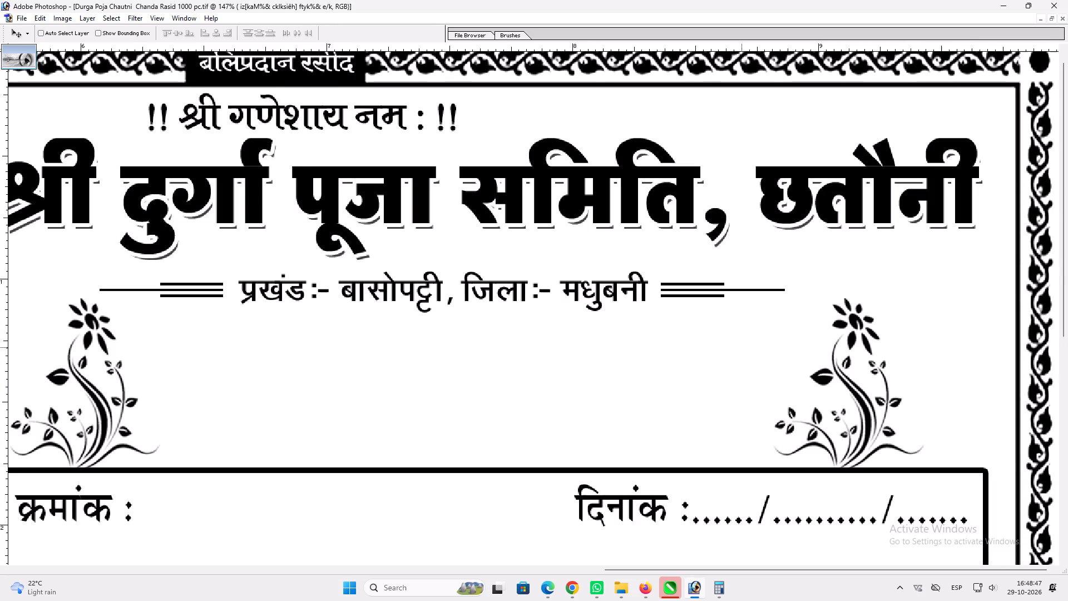
right_click(738, 344)
click(753, 348)
ctrl+click(716, 327)
key(ctrl+t)
shift+drag(737, 297, 737, 283)
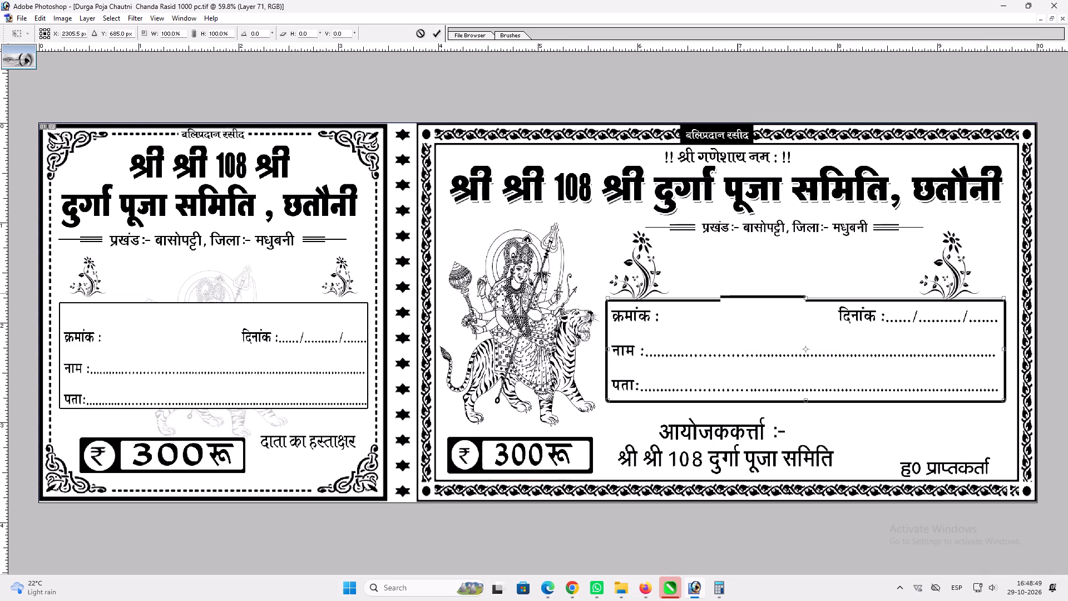
shift+drag(737, 283, 737, 247)
key(Return)
Delete both floral ornaments overlapping the enlarged details box on the main receipt.
key(v)
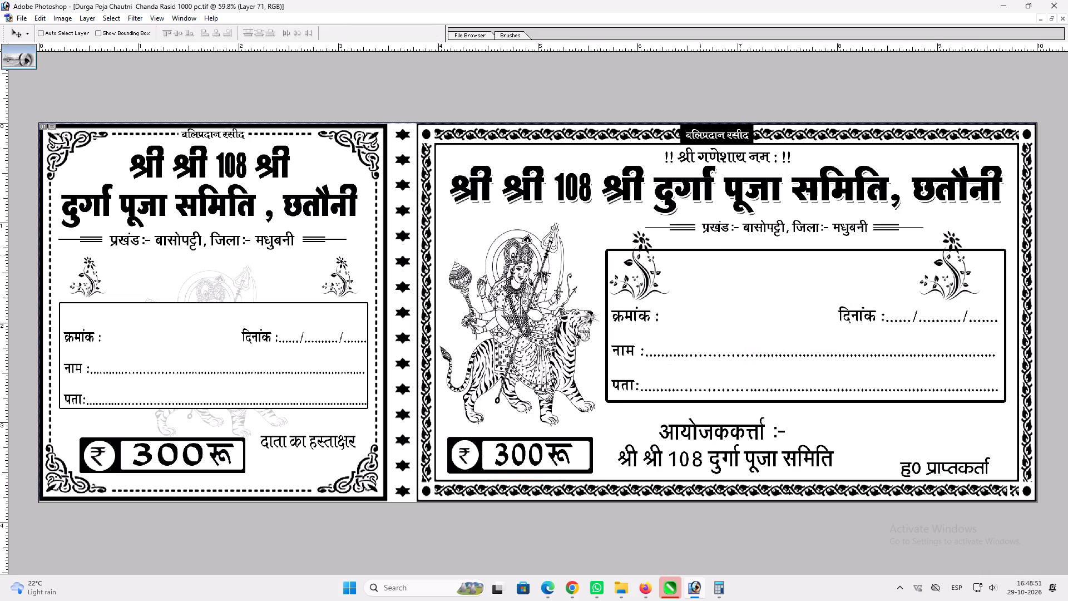
ctrl+click(641, 240)
key(alt+l)
key(alt+l)
key(alt+l)
key(v)
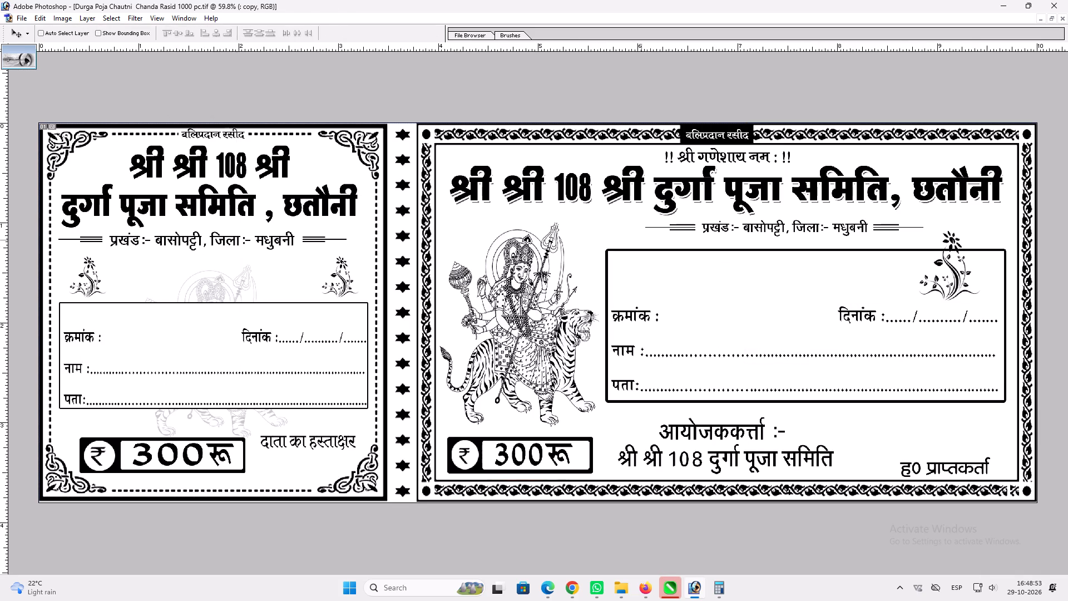
ctrl+click(941, 263)
key(alt+l)
key(alt+l)
key(alt+l)
Increase the line spacing of the क्रमांक, दिनांक, नाम and पता text on the main receipt.
key(t)
click(878, 318)
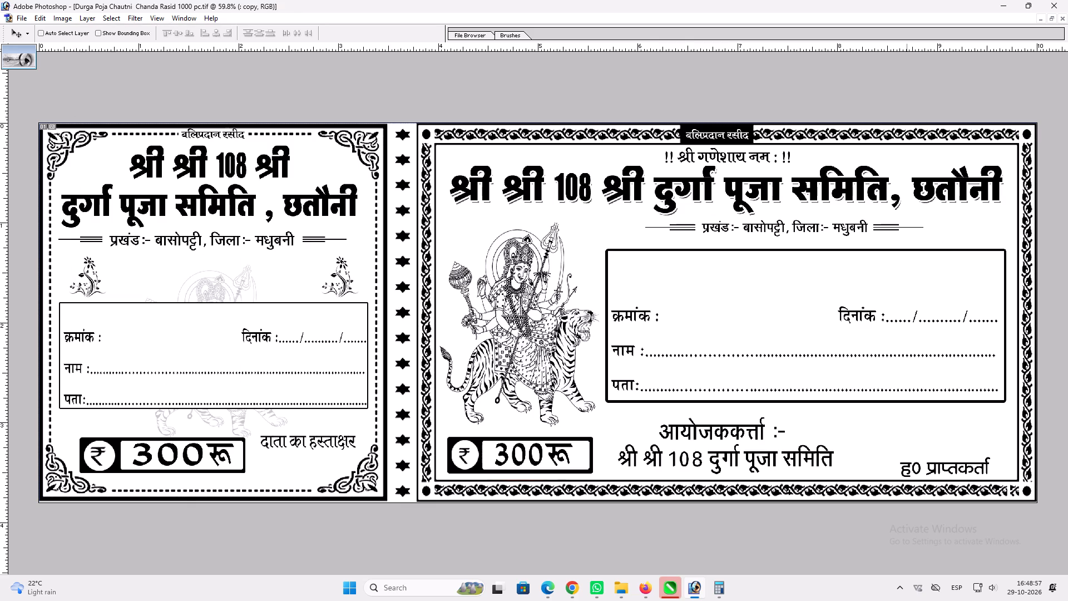
key(t)
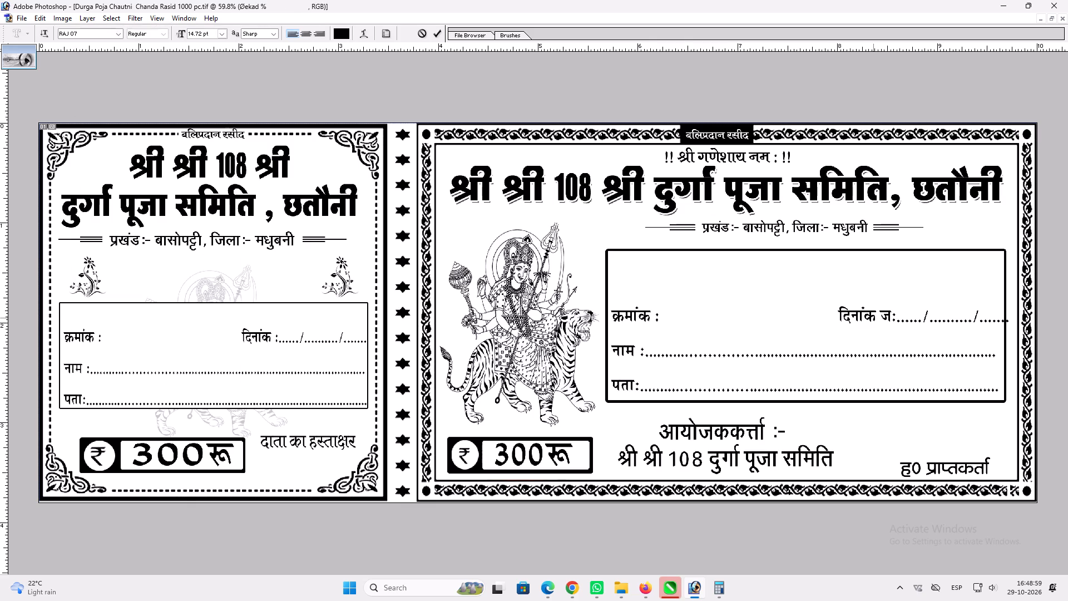
key(ctrl+z)
key(ctrl+a)
key(alt+Down)
key(alt+Down)
key(alt+Down)
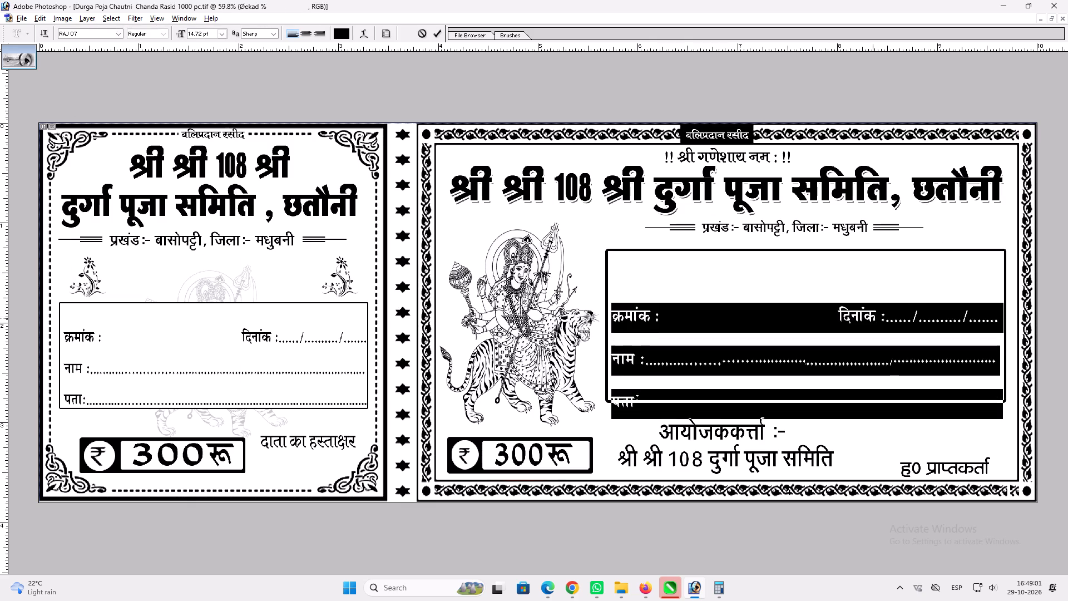
key(ctrl+z)
key(Return)
Move the main receipt's details text up so all three lines fit inside the enlarged box.
key(v)
key(v)
drag(868, 339, 867, 339)
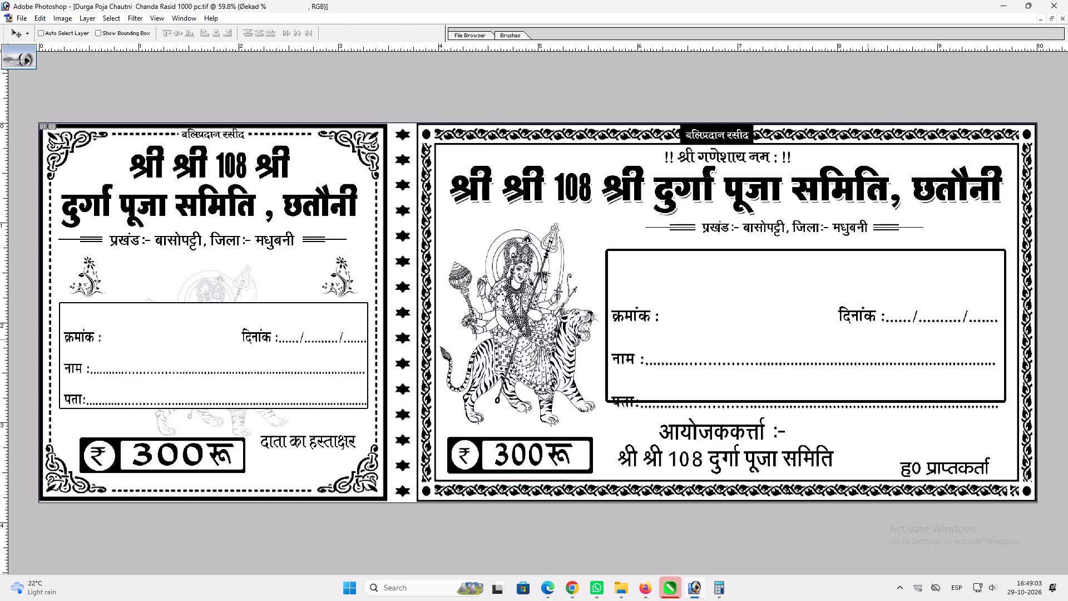
drag(867, 339, 865, 300)
Widen the line spacing of the main receipt's details text a little more to fill the box.
key(t)
click(852, 366)
key(ctrl+a)
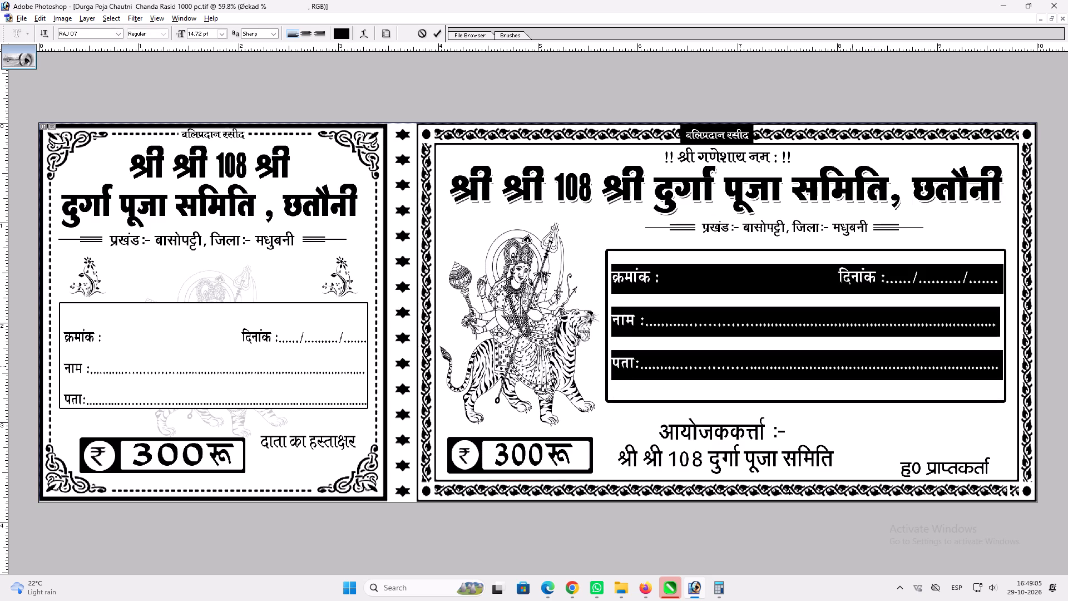
key(alt+Down)
key(alt+Down)
key(ctrl+z)
key(ctrl+Return)
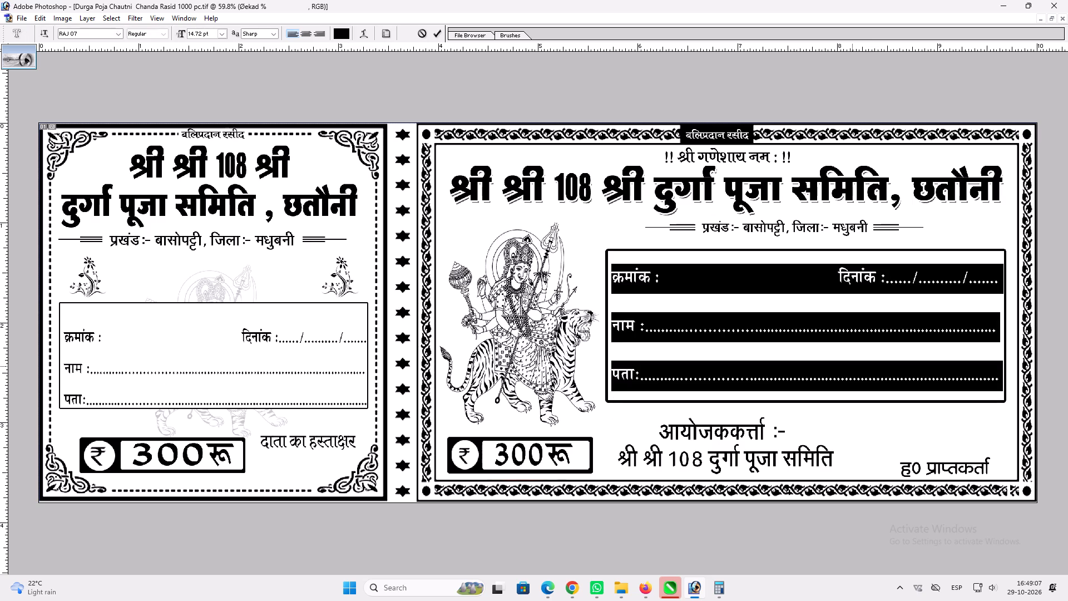
Stretch the main receipt's details text slightly taller with Free Transform.
key(ctrl+t)
key(ctrl+t)
alt+shift+click(848, 258)
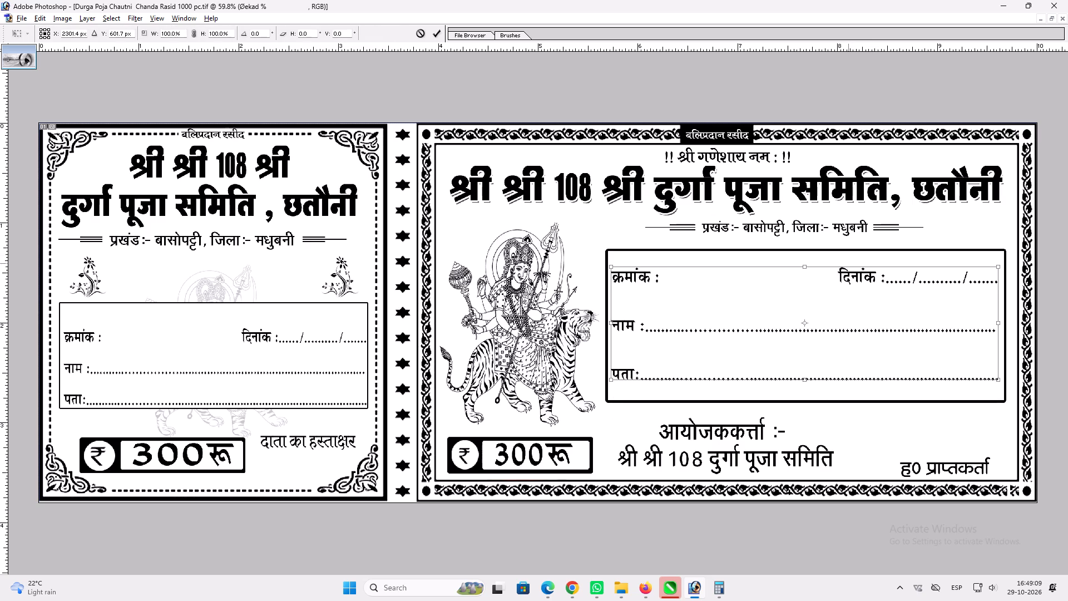
alt+shift+click(848, 264)
key(shift+Return)
key(v)
Move the counterfoil's क्रमांक, दिनांक, नाम and पता text up to the top of its box.
key(t)
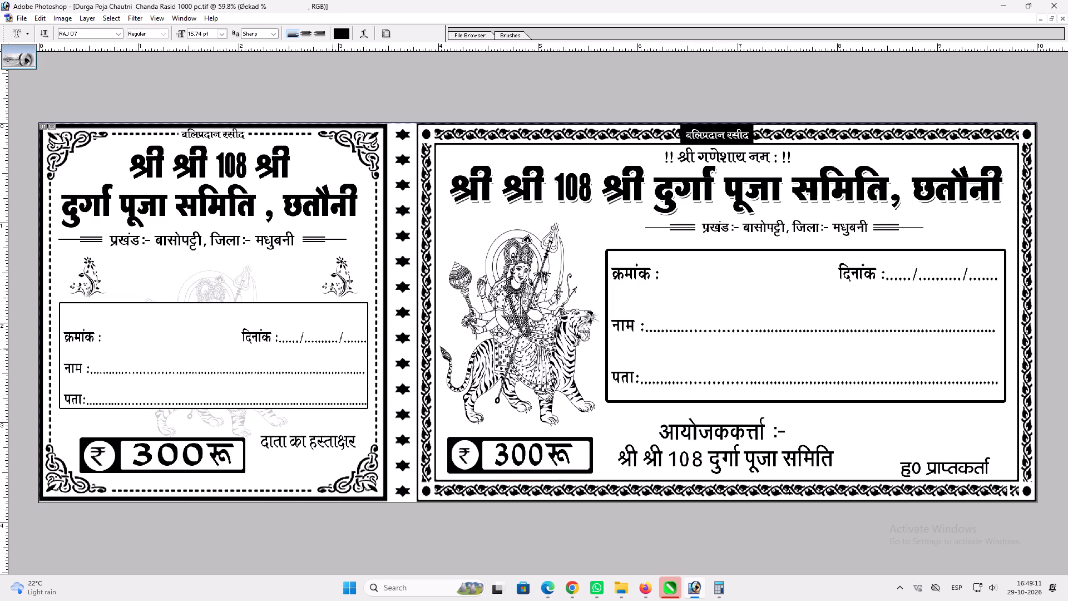
click(328, 330)
key(Return)
text(vv)
shift+drag(326, 343, 322, 319)
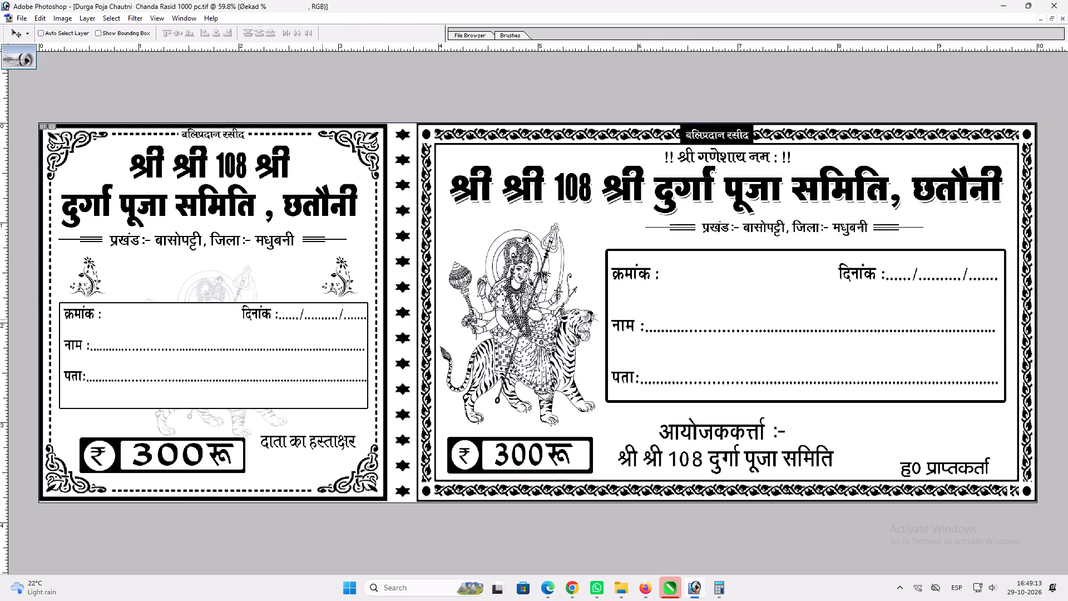
shift+drag(322, 319, 322, 323)
Widen the line spacing of the counterfoil's क्रमांक, दिनांक, नाम and पता text to spread it over its box.
key(t)
click(313, 363)
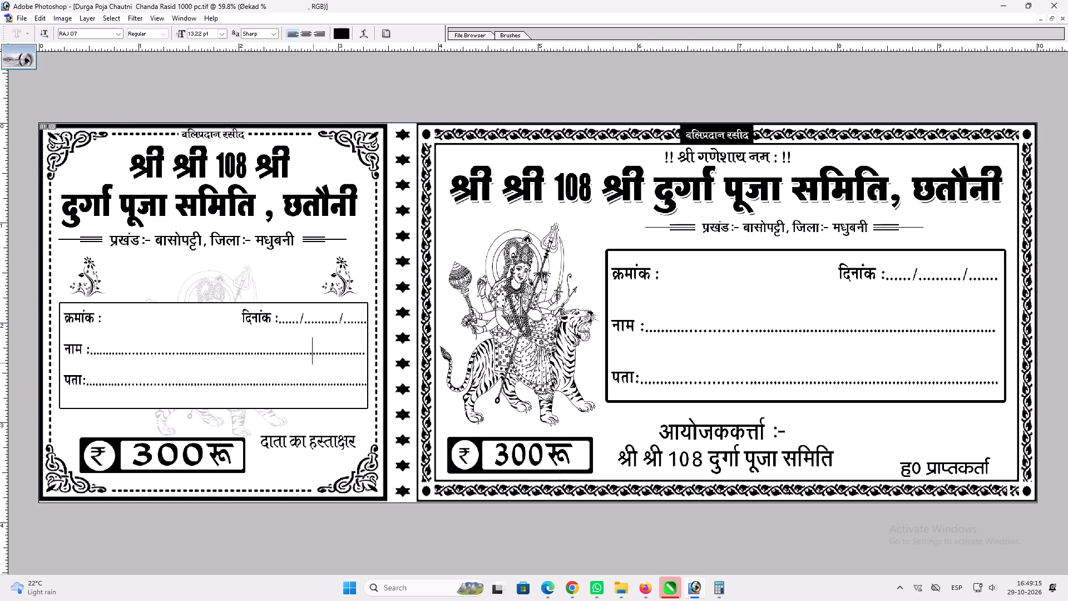
key(ctrl+a)
key(alt+Down)
key(alt+Down)
key(ctrl+z)
key(ctrl+Return)
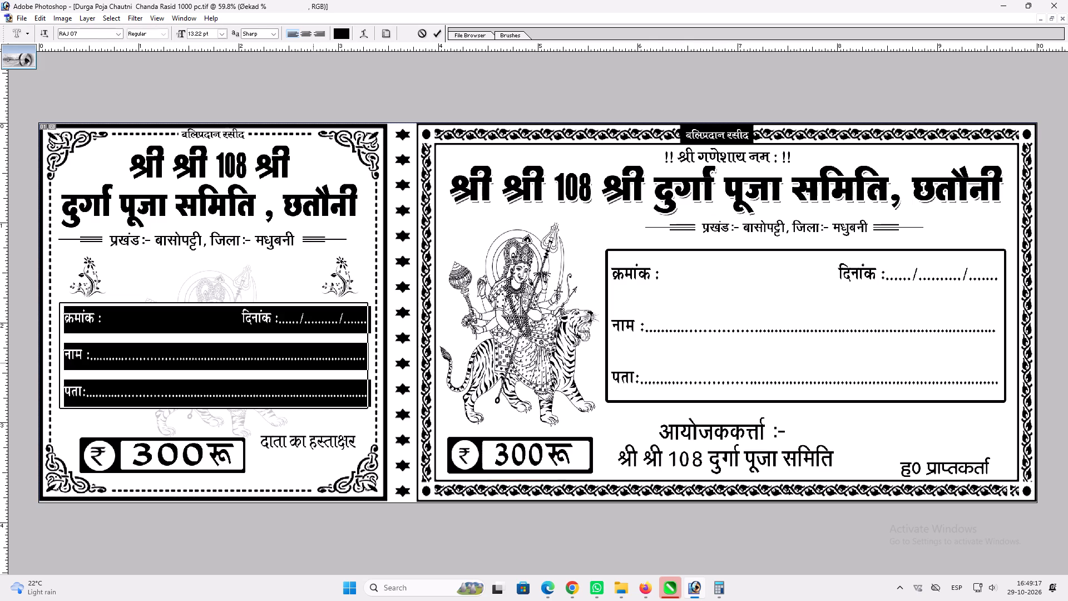
Narrow the counterfoil's details text to 99.3% width with Free Transform so it stays inside the box.
key(ctrl+t)
shift+click(368, 347)
key(shift+Return)
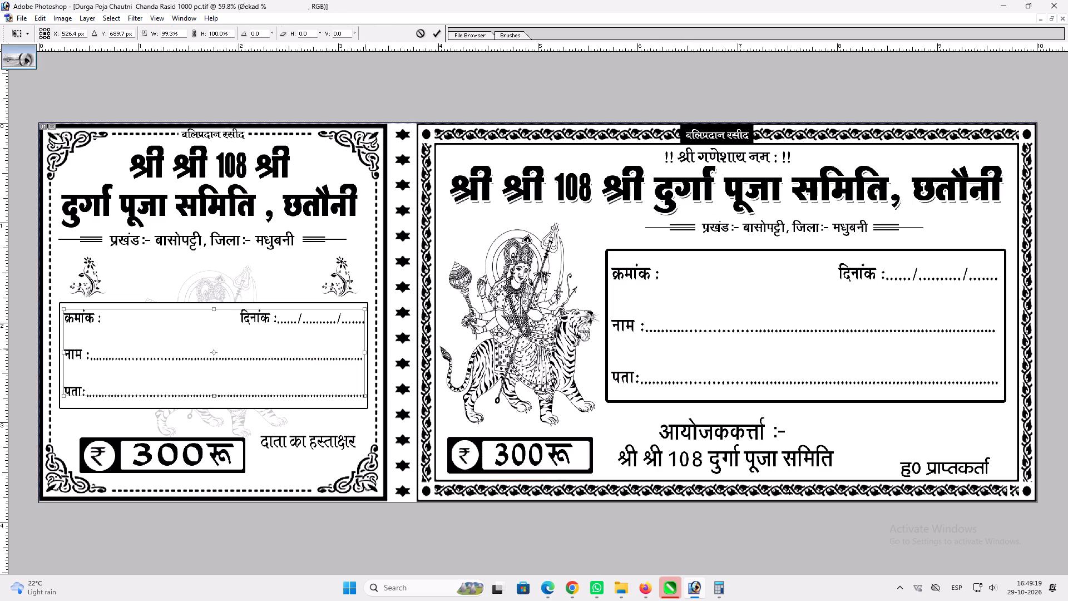
key(v)
Merge and delete the two flower ornaments above the counterfoil's details box.
ctrl+click(332, 275)
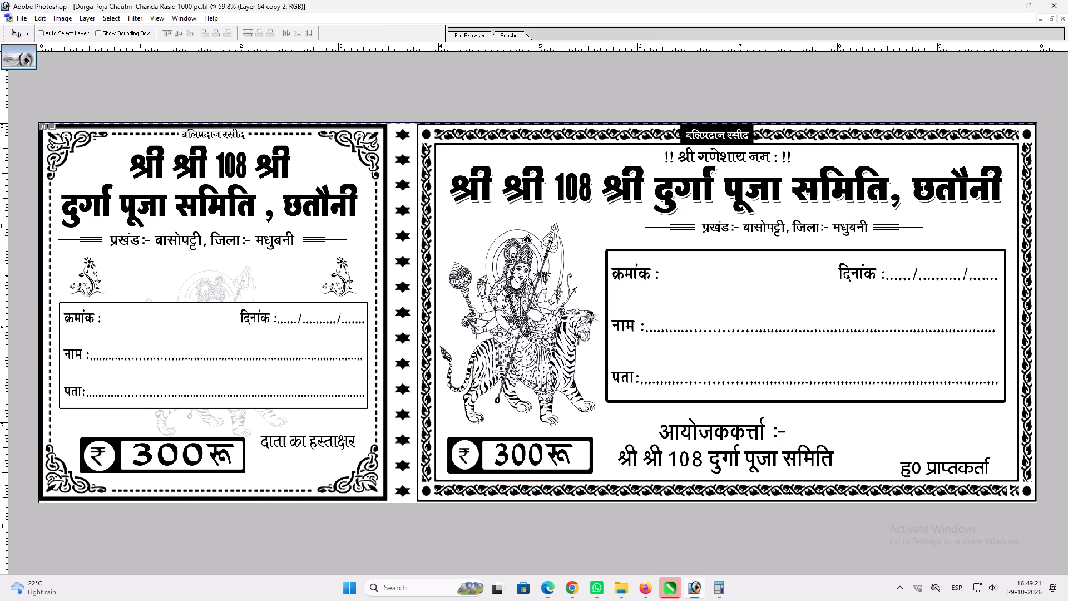
drag(332, 275, 331, 260)
key(ctrl+e)
key(alt+l)
key(alt+l)
key(alt+l)
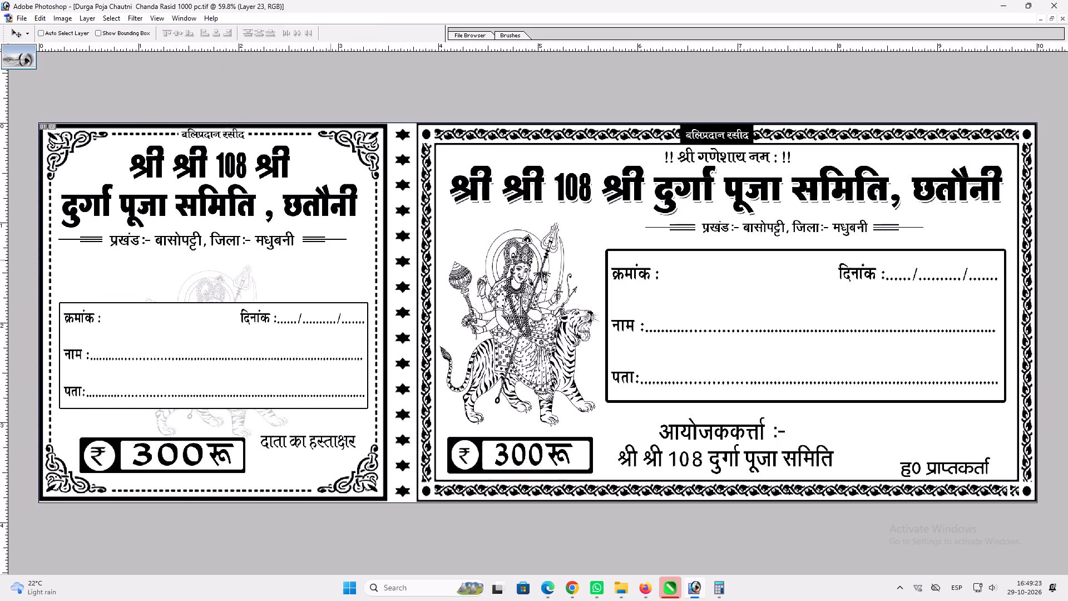
Stretch the counterfoil's details box upward with Free Transform into the space left by the ornaments.
ctrl+click(206, 330)
key(ctrl+t)
shift+drag(211, 301, 212, 277)
key(shift+Return)
key(v)
Stretch the counterfoil's details text upward with Free Transform to fill the taller box.
ctrl+triple_click(241, 316)
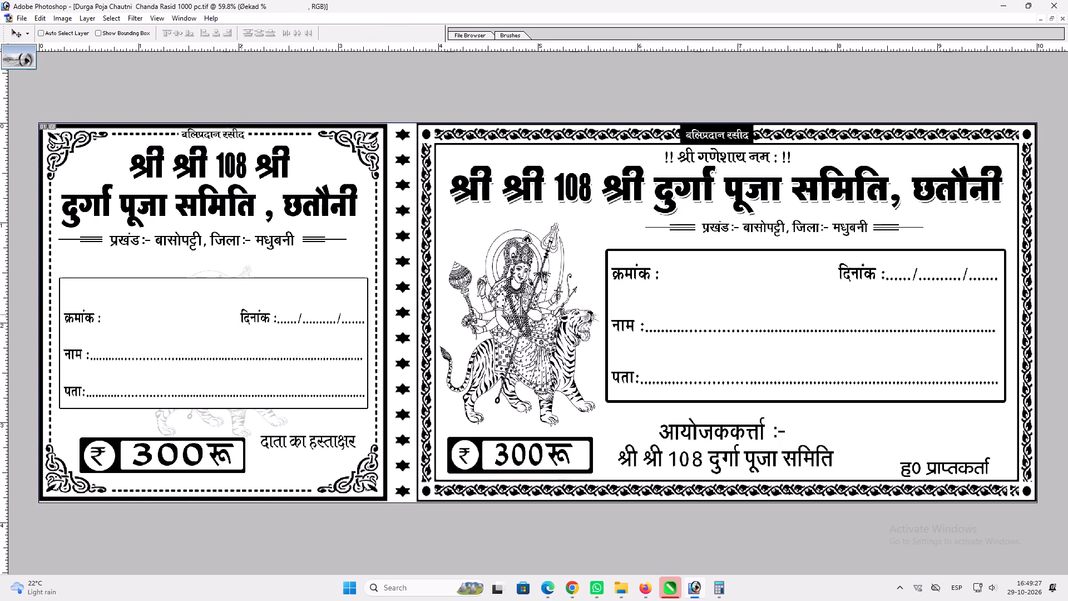
key(ctrl+t)
drag(244, 307, 244, 291)
key(shift+Return)
key(v)
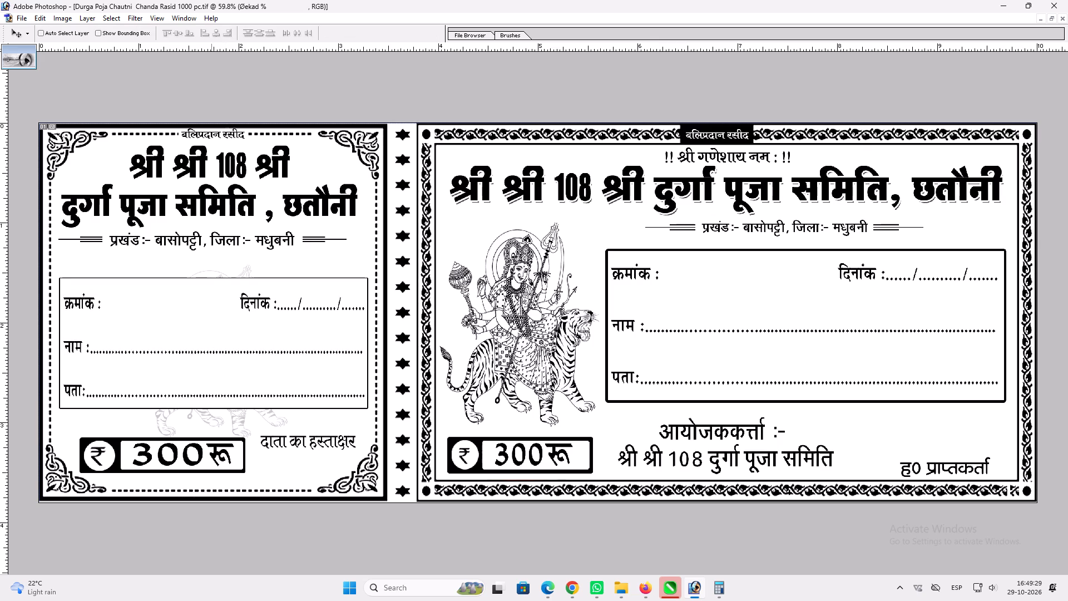
Move the counterfoil's details box and its text together slightly upward, closer to the address line.
ctrl+shift+click(210, 306)
drag(207, 308, 206, 299)
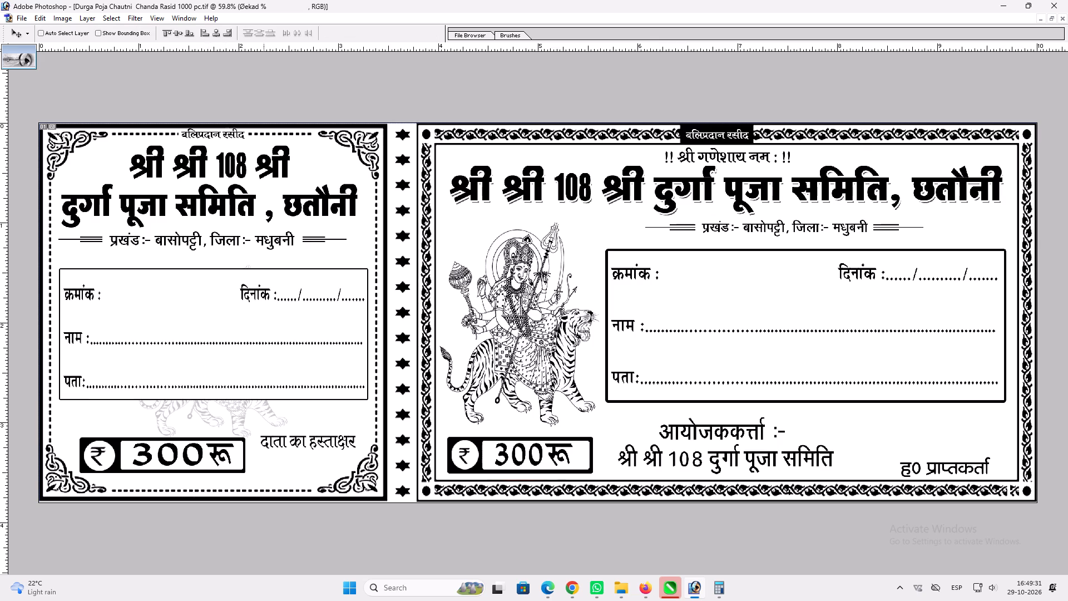
Delete the 300 amount from the rupee boxes of both the counterfoil and the main receipt, keeping रू.
key(t)
click(141, 454)
key(ctrl+a)
key(BackSpace)
key(Return)
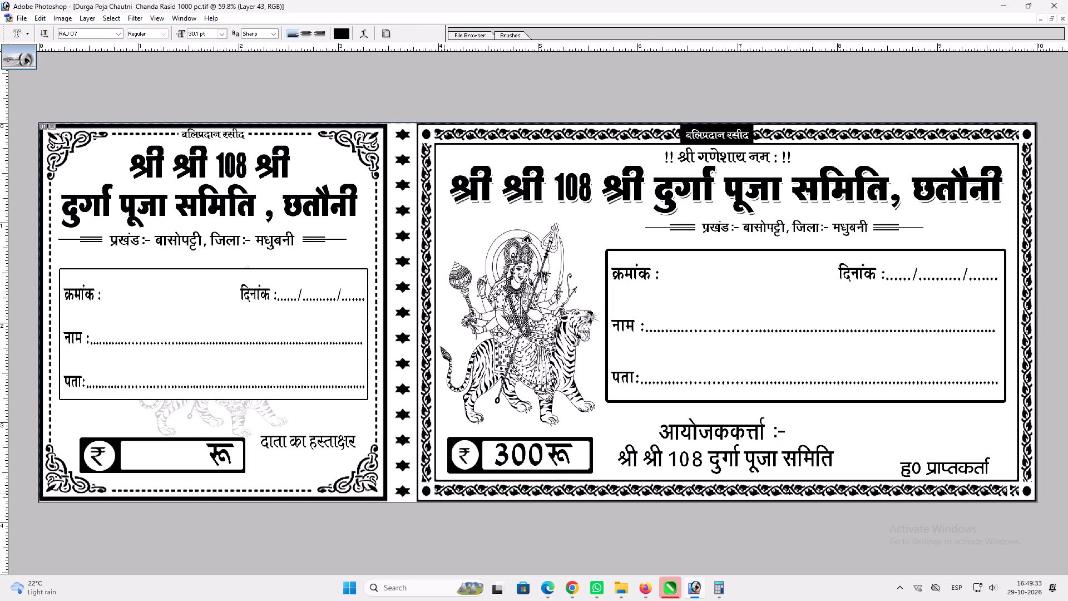
click(511, 460)
key(ctrl+a)
key(BackSpace)
key(Return)
key(v)
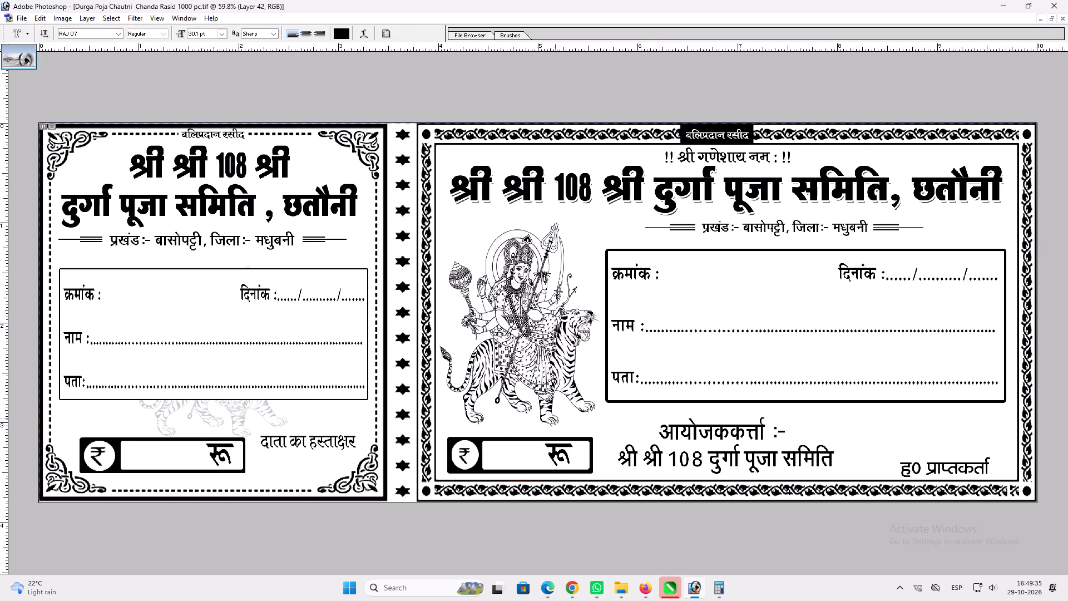
Delete the goddess-and-tiger illustration beside the main receipt's details box.
key(v)
key(v)
ctrl+click(528, 354)
key(alt+l)
key(alt+l)
key(alt+l)
text(vv)
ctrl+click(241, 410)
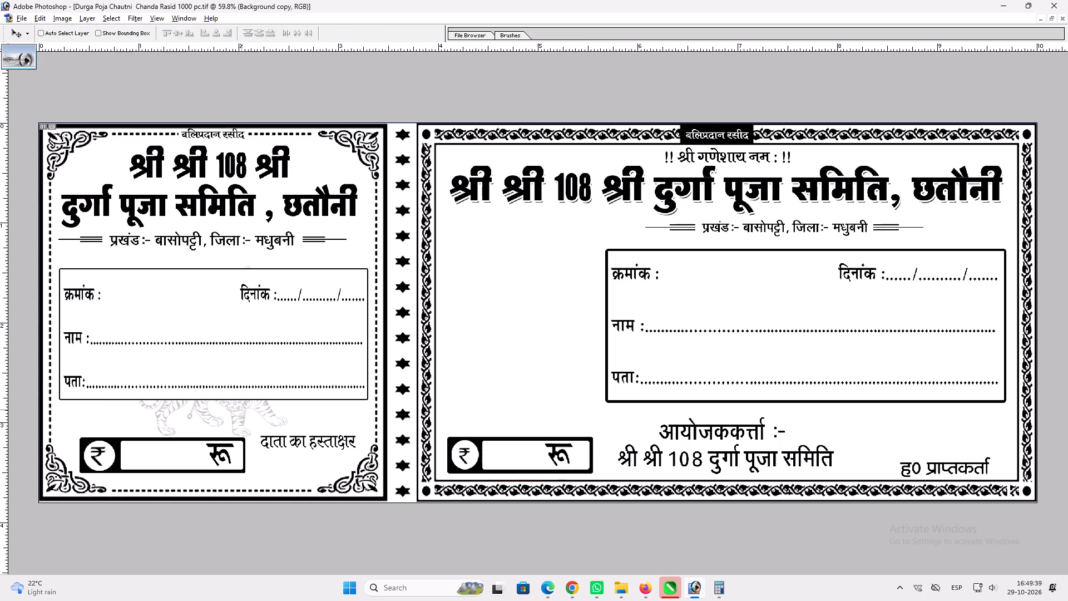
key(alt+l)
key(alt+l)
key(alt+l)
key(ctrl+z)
Delete the faded goddess-and-tiger watermark behind the counterfoil's details box.
right_click(251, 397)
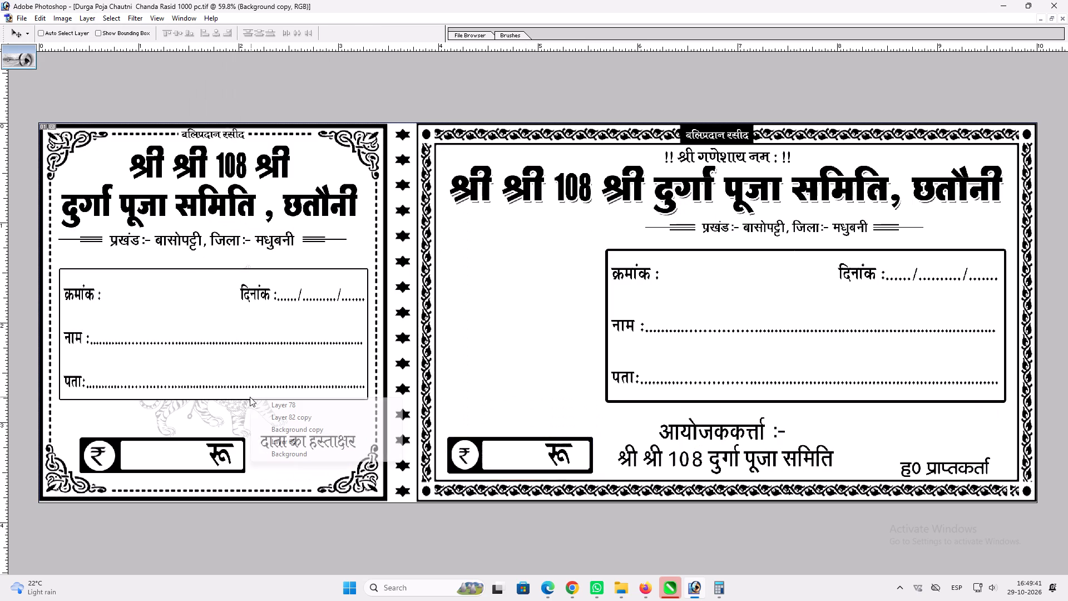
right_click(240, 405)
click(257, 408)
key(alt+l)
key(alt+l)
key(alt+l)
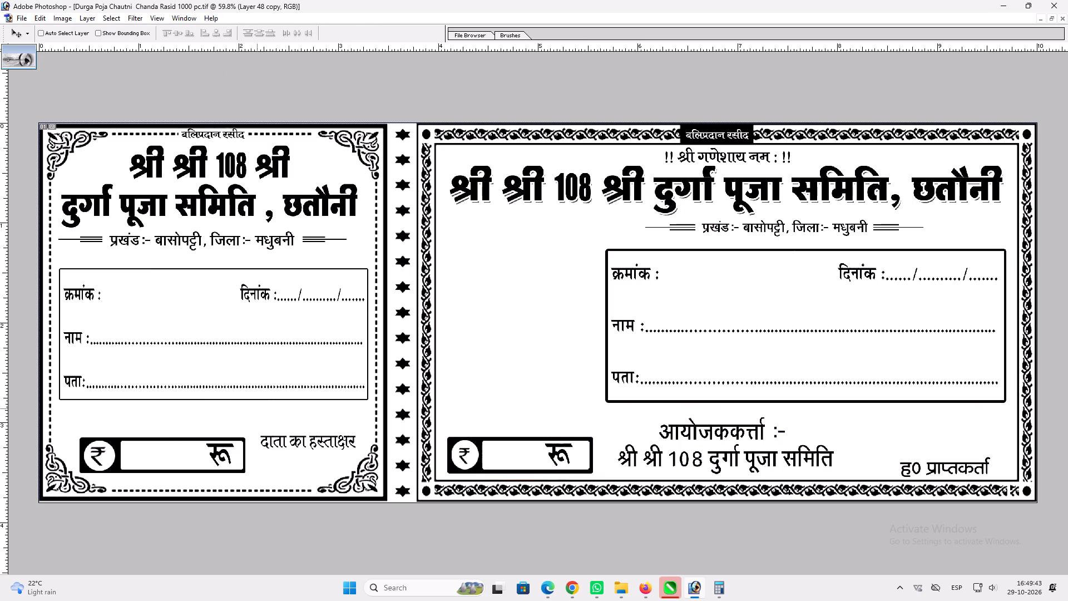
Replace the word दुर्गा with काली in the main receipt's heading.
key(t)
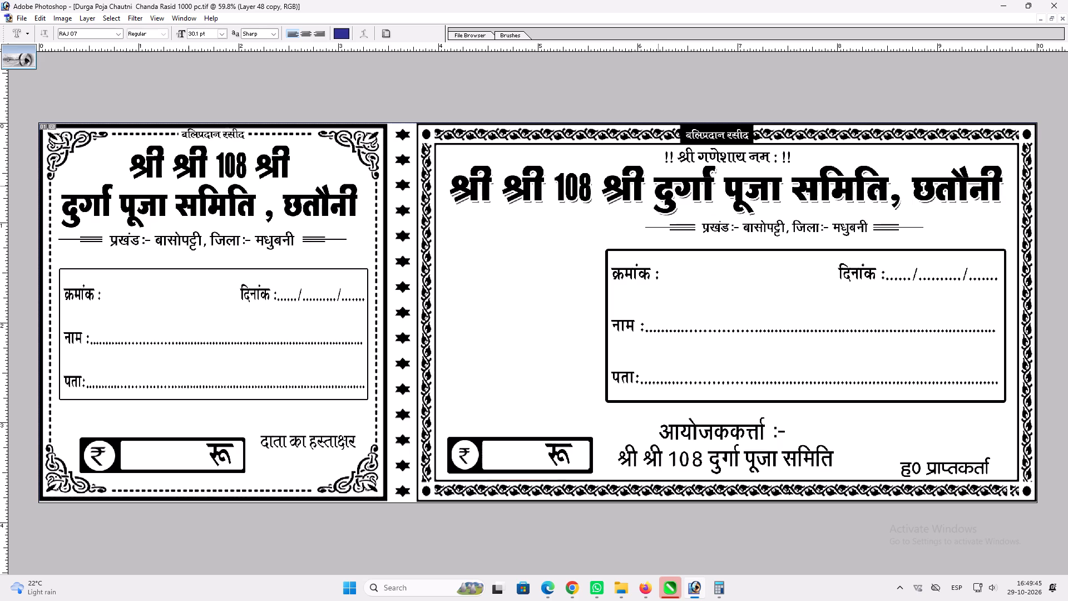
drag(654, 186, 711, 177)
text(dkyh)
key(BackSpace)
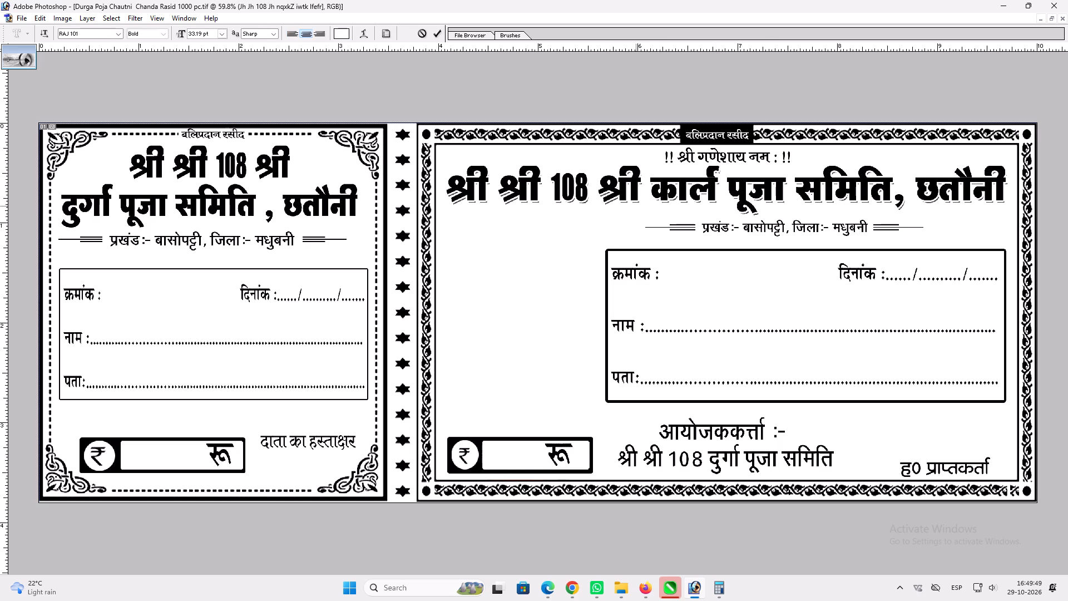
key(Right)
key(BackSpace)
key(h)
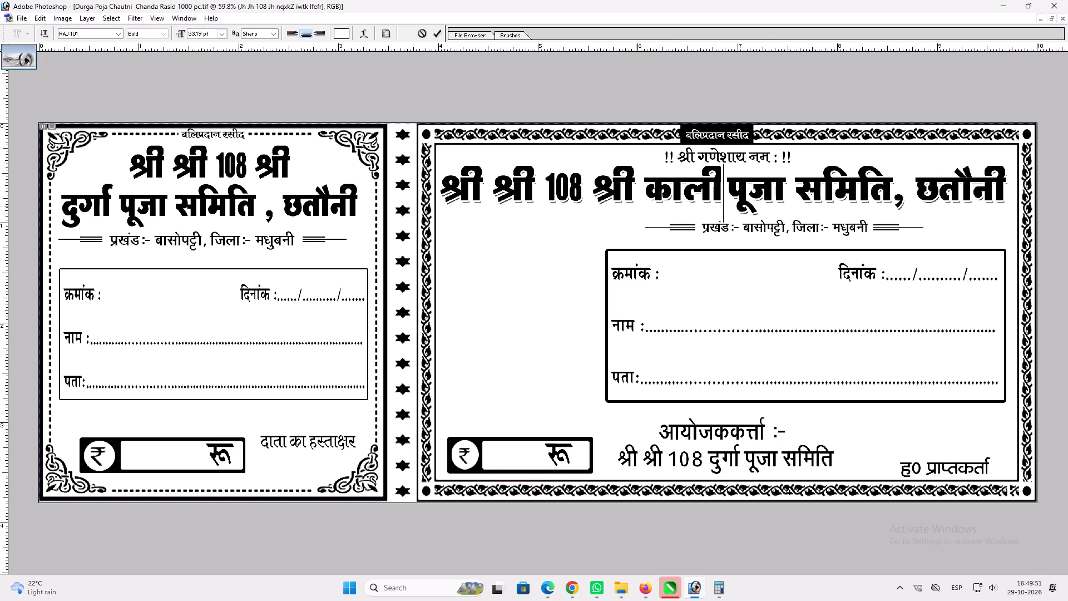
key(Return)
Delete the ending ", छतौनी" from the main receipt's heading.
drag(896, 203, 1042, 198)
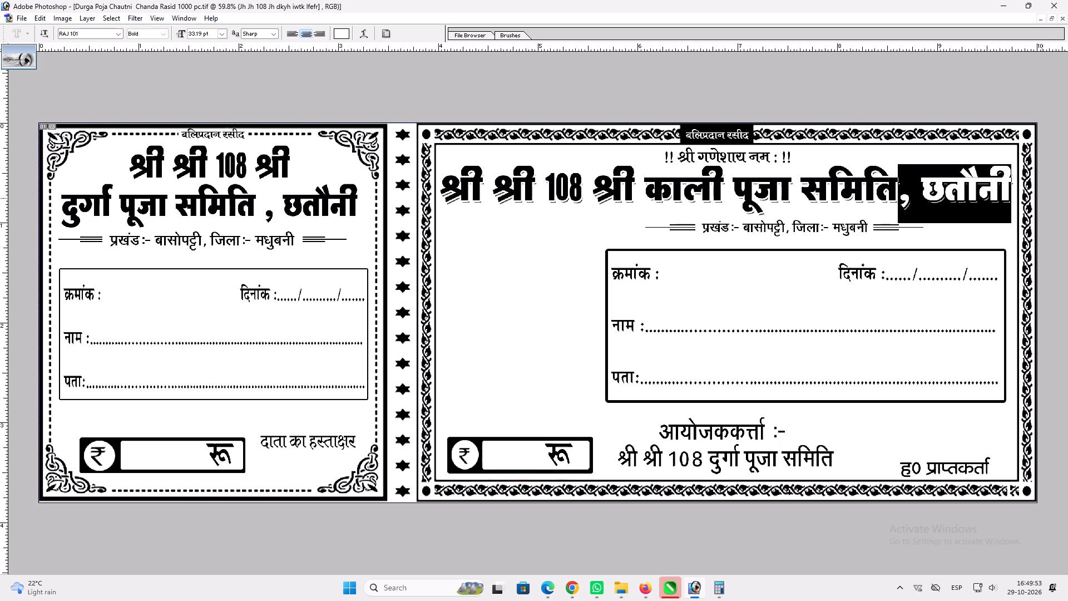
key(BackSpace)
key(Return)
Enlarge the main receipt's heading with Free Transform so it spans most of the frame's width.
key(ctrl+t)
alt+shift+drag(955, 203, 980, 203)
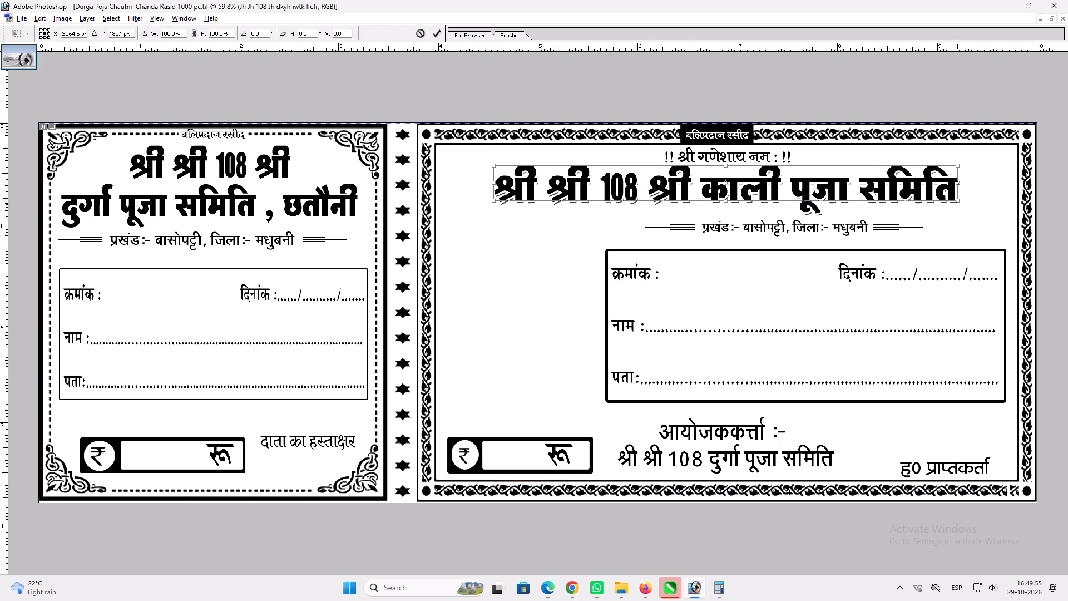
alt+shift+drag(980, 203, 995, 195)
key(shift+Return)
key(v)
Replace the प्रखंड and जिला text under the main receipt's heading with the label "स्थान:".
key(t)
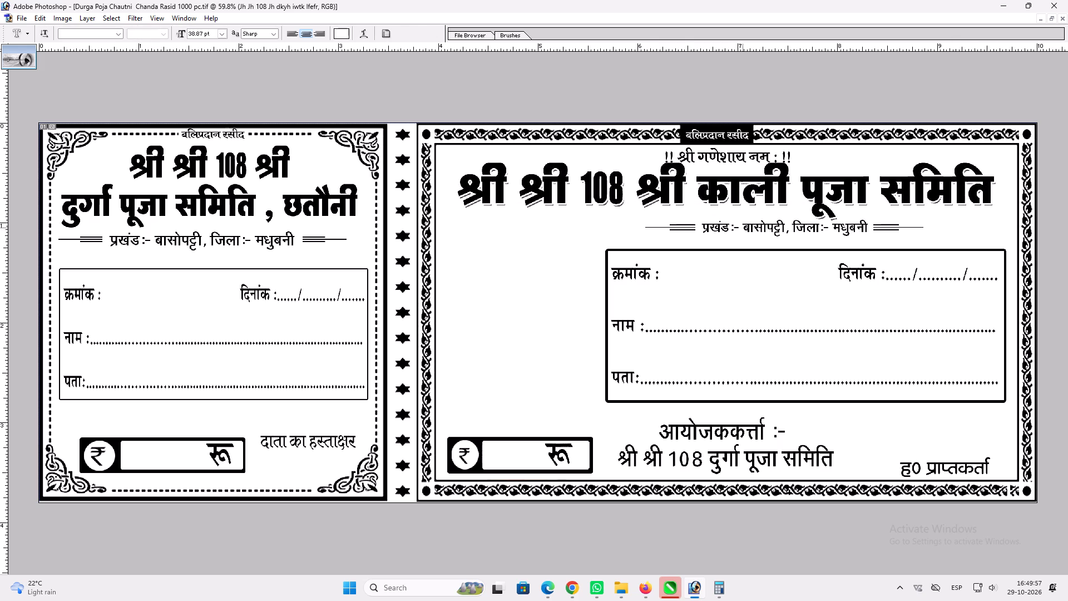
click(742, 226)
key(Return)
text(vv)
key(ctrl+plus)
key(ctrl+plus)
key(space)
drag(709, 233, 317, 296)
key(t)
right_click(590, 230)
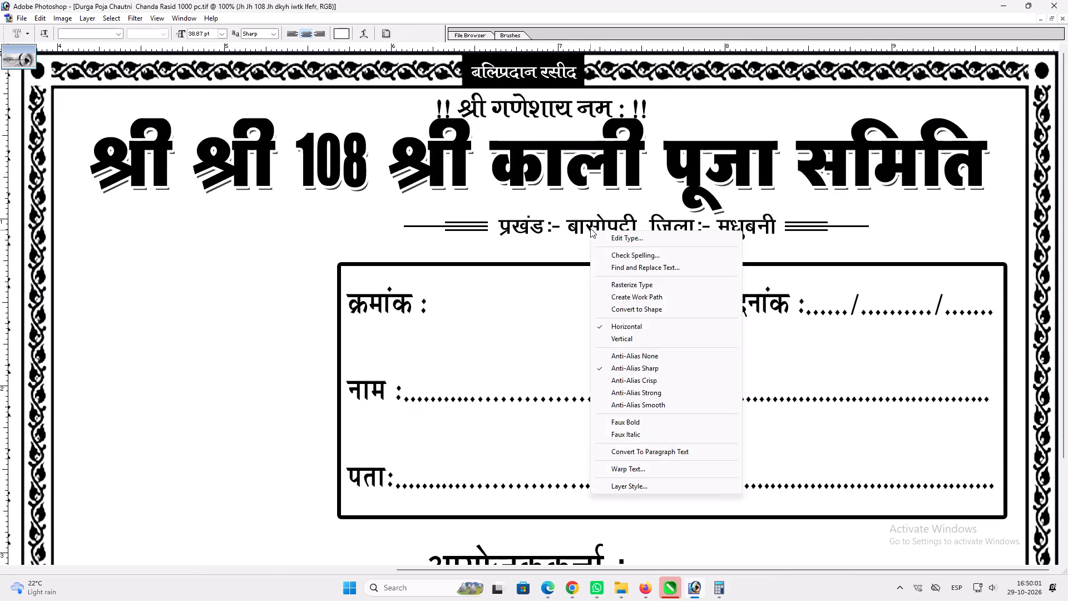
click(590, 228)
key(v)
right_click(590, 226)
click(594, 232)
key(t)
click(597, 235)
key(ctrl+a)
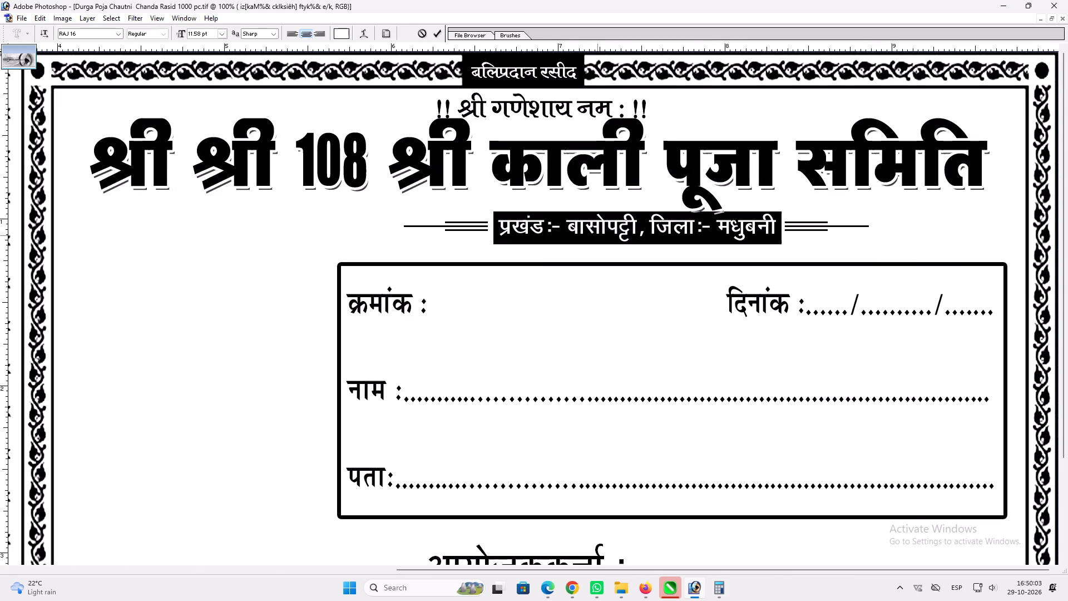
text(irk)
key(shift+percent)
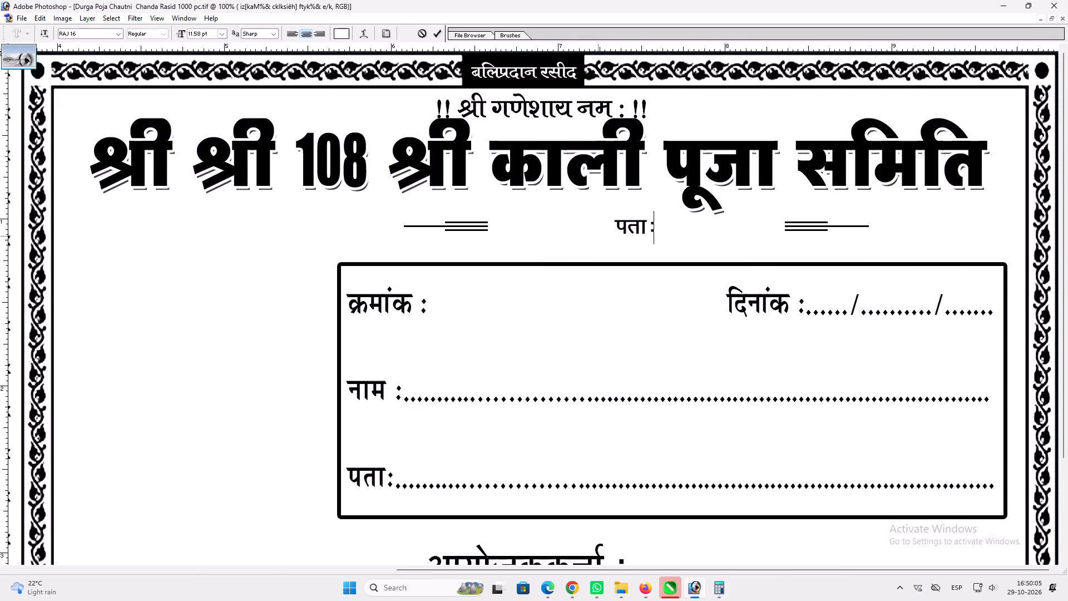
key(ctrl+a)
text(LFkku%/)
key(space)
key(BackSpace)
key(BackSpace)
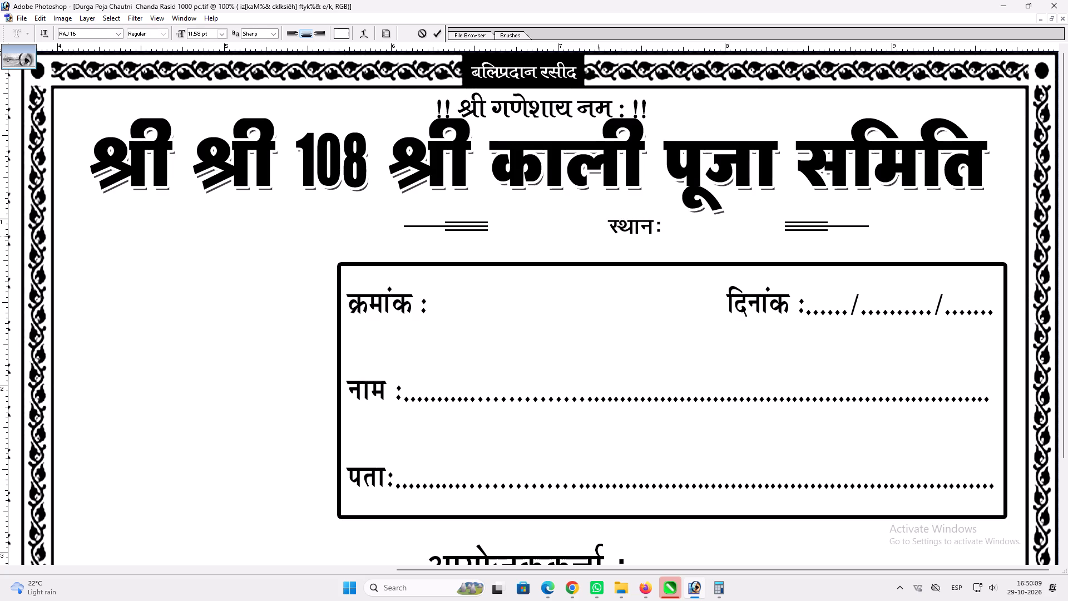
Add a dash after the स्थान: label, switching the input language to English (India) to get the right character.
text(/)
key(space)
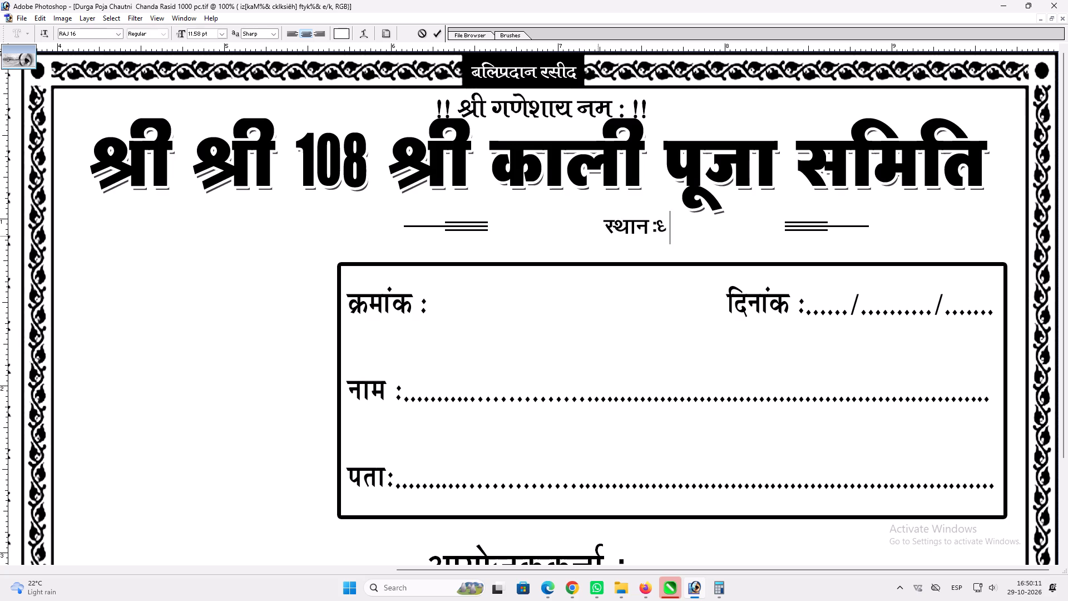
key(BackSpace)
key(BackSpace)
key(shift+slash)
key(BackSpace)
click(963, 590)
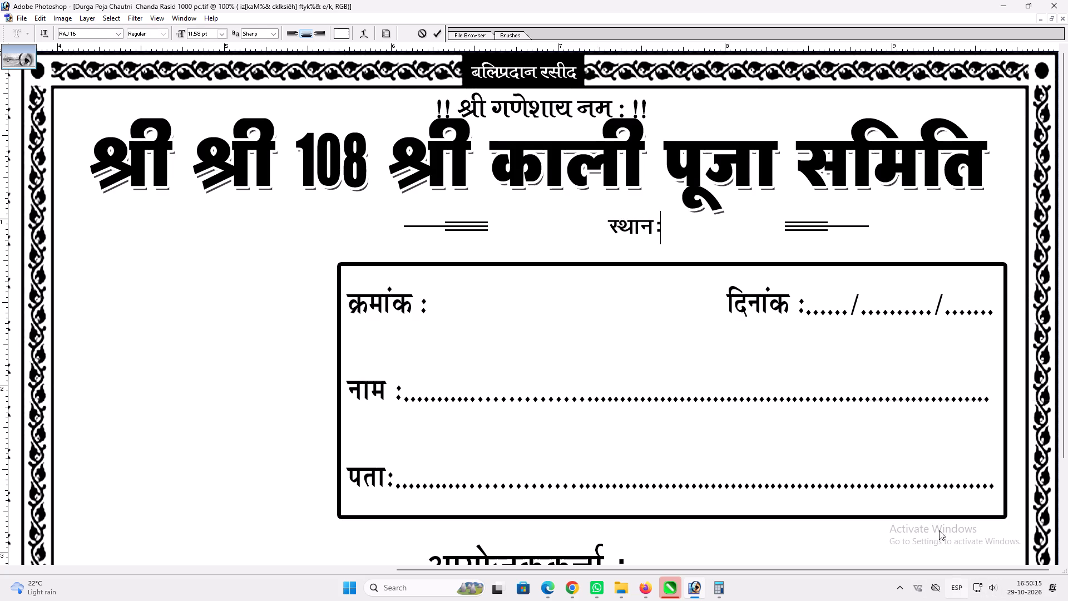
click(904, 421)
key(shift+ampersand)
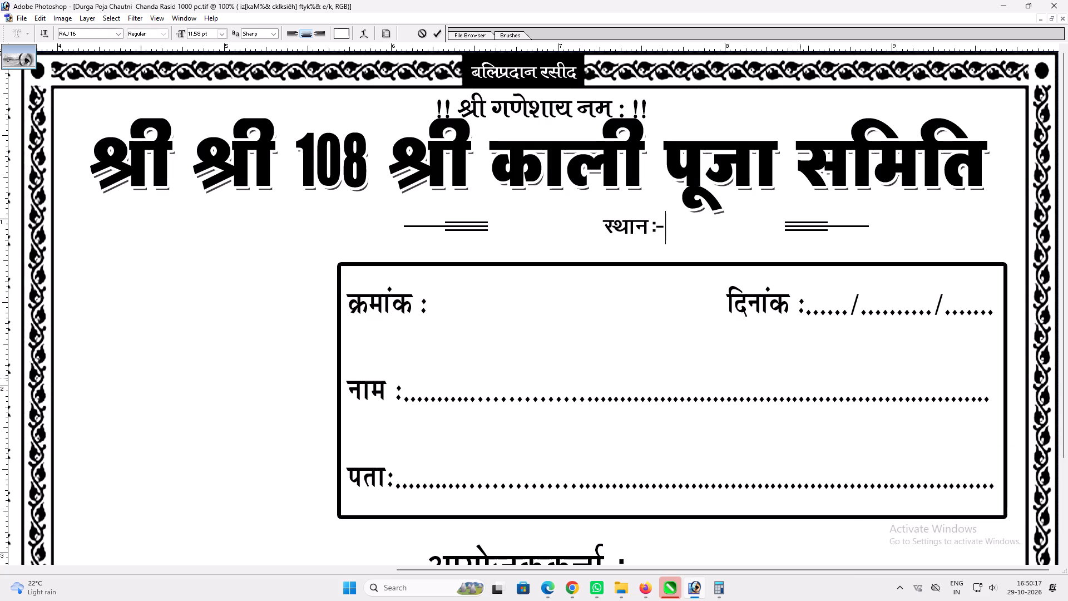
key(space)
Complete the main receipt's स्थान line with "काली मंदिर, रमौली".
text(nqxkZ)
key(BackSpace)
key(BackSpace)
key(BackSpace)
key(BackSpace)
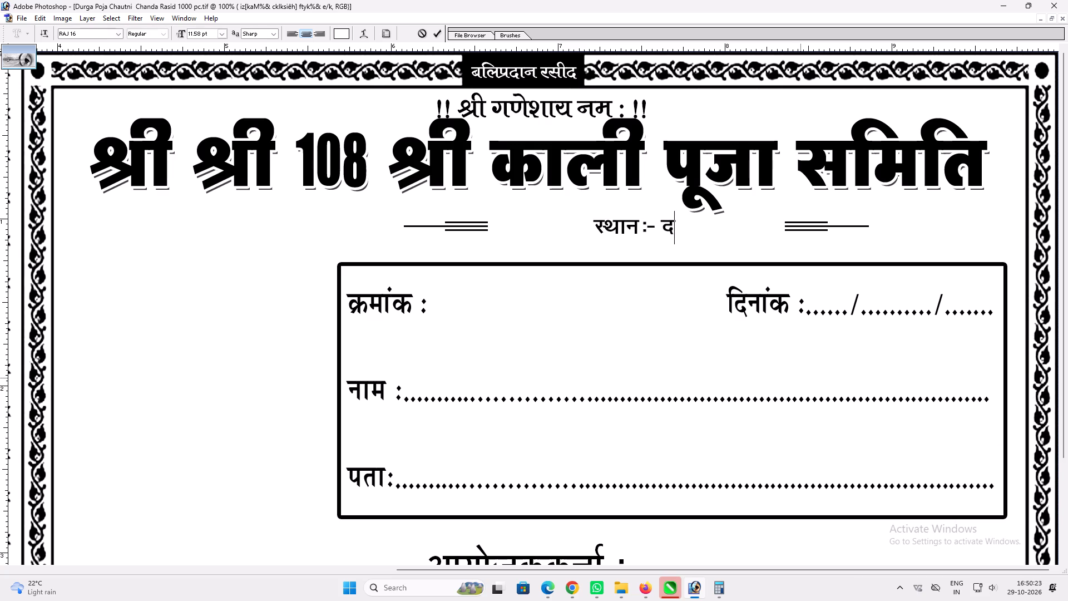
key(BackSpace)
text(dkyh eafb)
key(BackSpace)
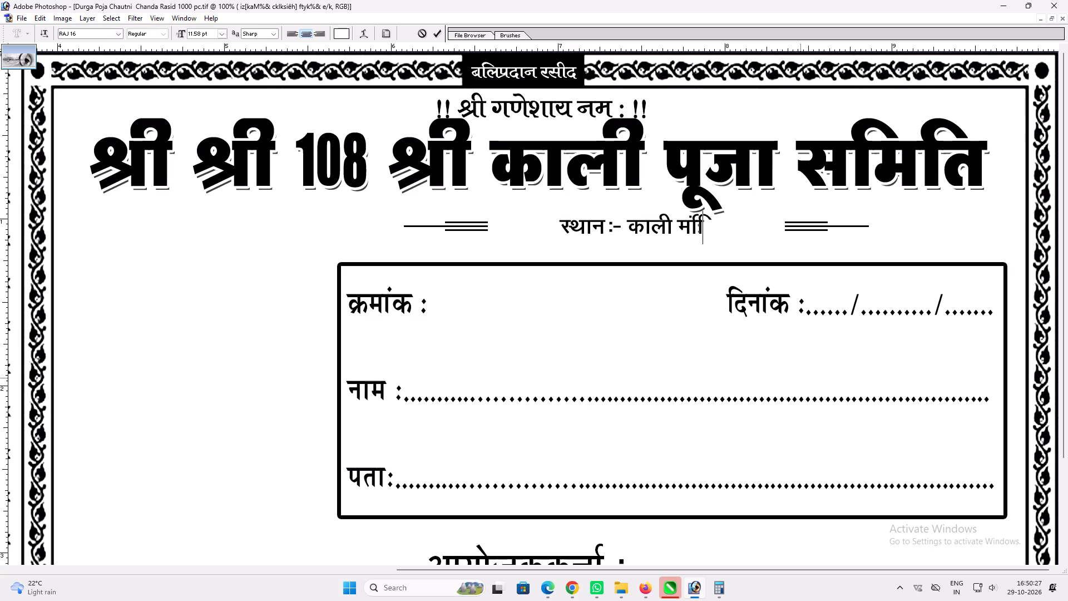
text(nj])
key(space)
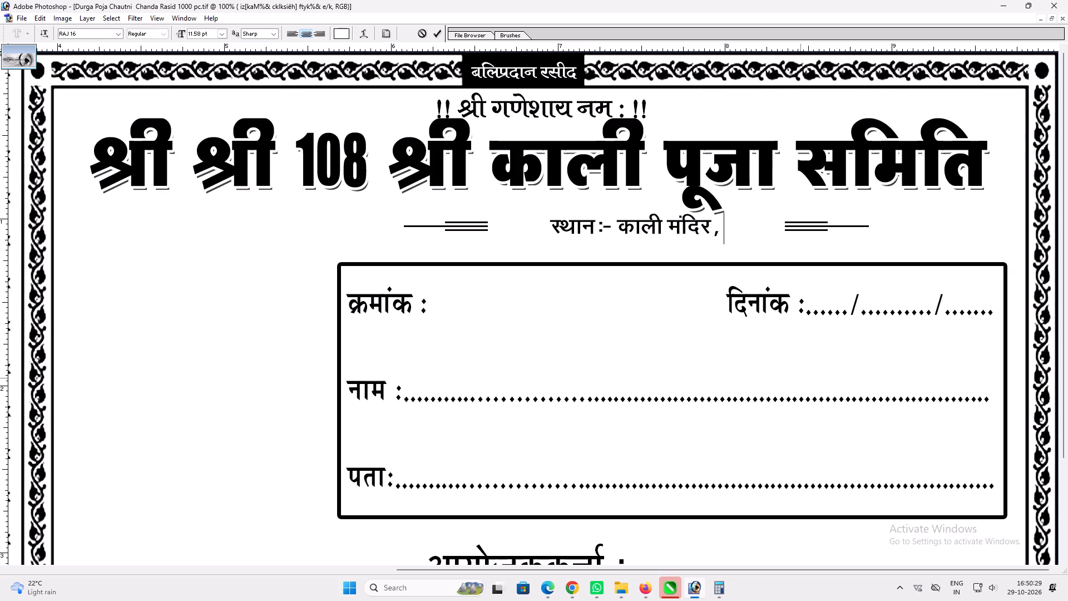
key(shift+colon)
key(BackSpace)
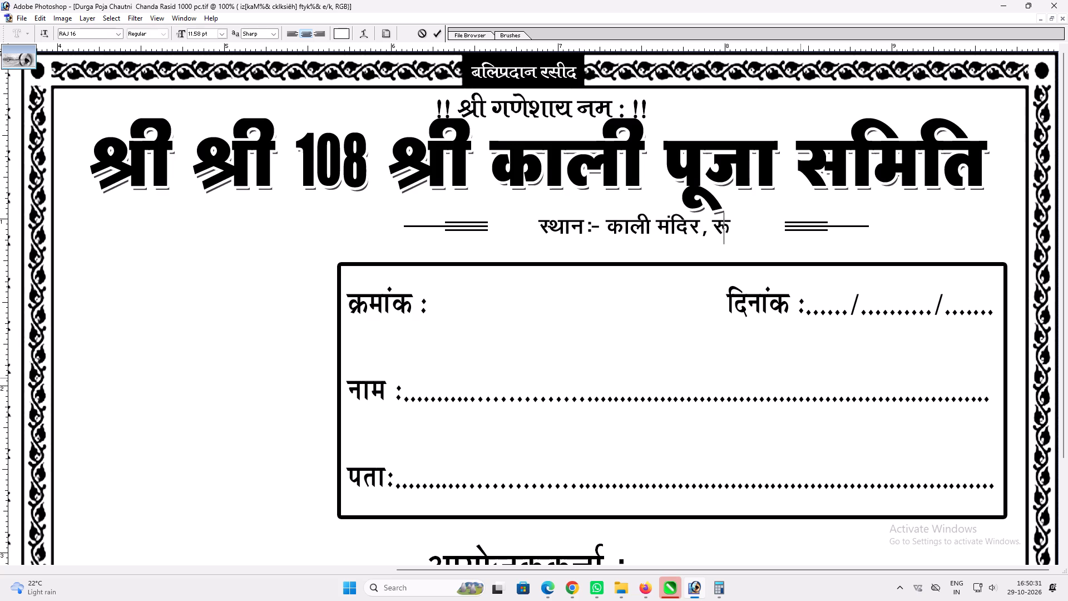
key(e)
key(BackSpace)
text(jekSyh)
key(Return)
Enlarge the main receipt's स्थान line with Free Transform to fill the gap between its decorative rules.
key(v)
key(ctrl+t)
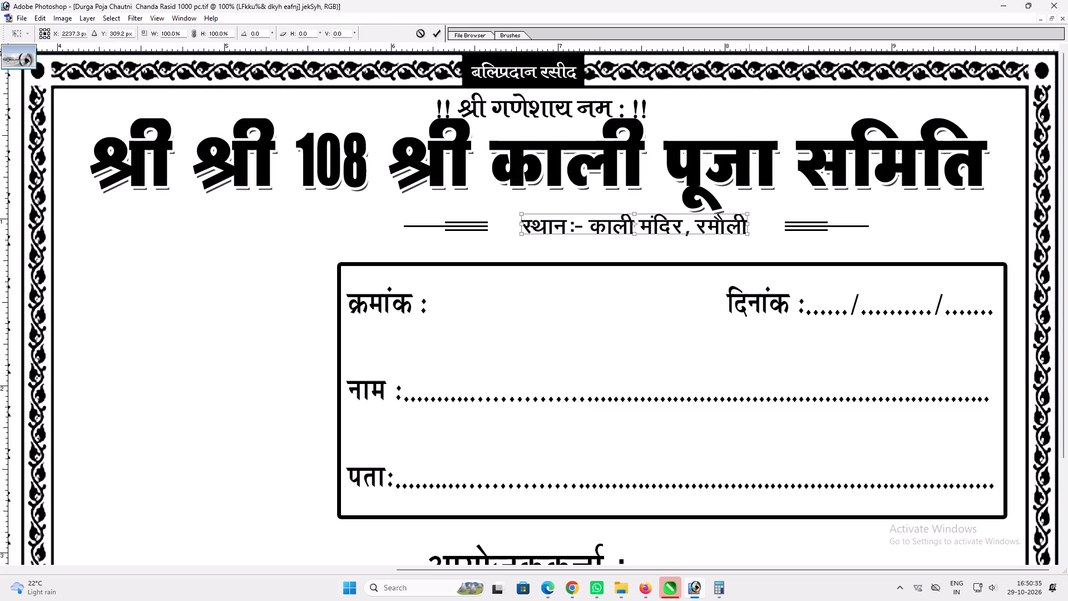
alt+shift+drag(748, 235, 775, 237)
key(shift+Return)
key(v)
key(v)
click(744, 243)
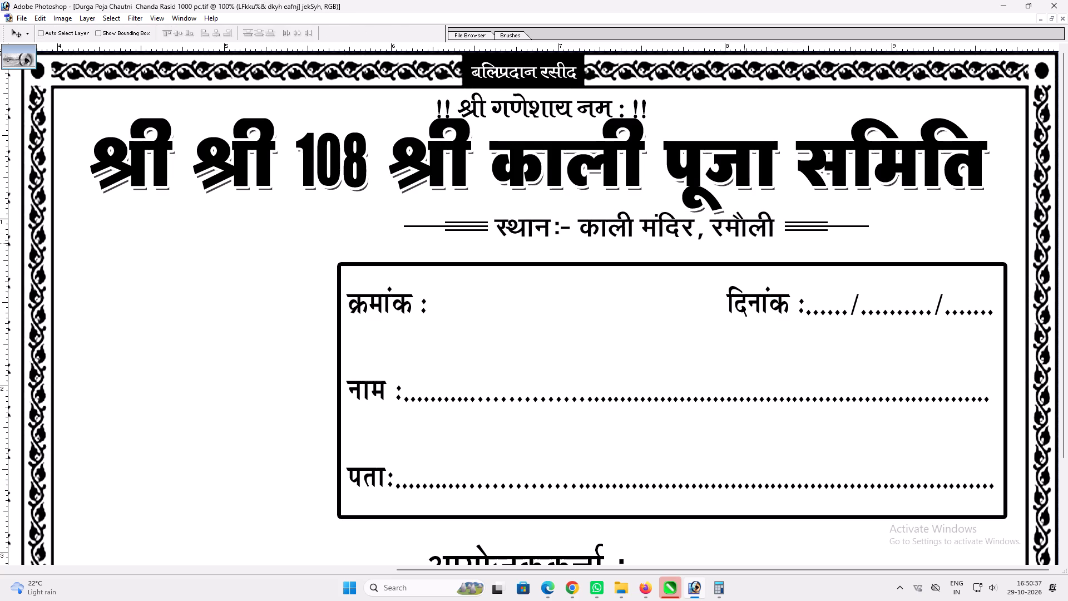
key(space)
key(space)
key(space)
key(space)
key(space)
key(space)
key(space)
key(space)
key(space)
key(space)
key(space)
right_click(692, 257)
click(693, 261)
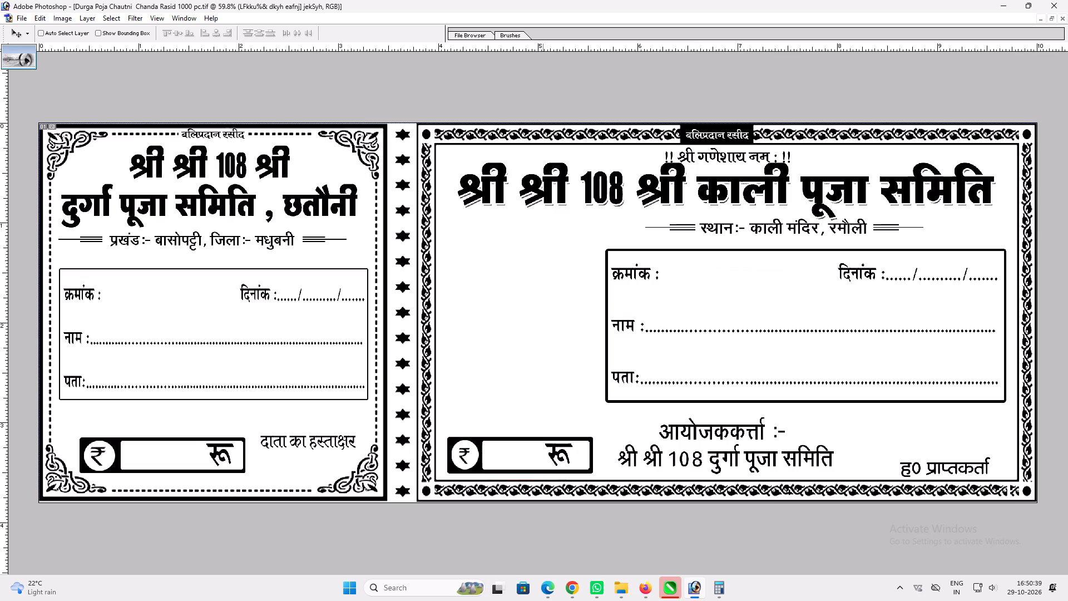
Edit the organiser line under आयोजककर्त्ता, replacing दुर्गा with काली and adding ", रमौली" after समिति.
key(v)
key(t)
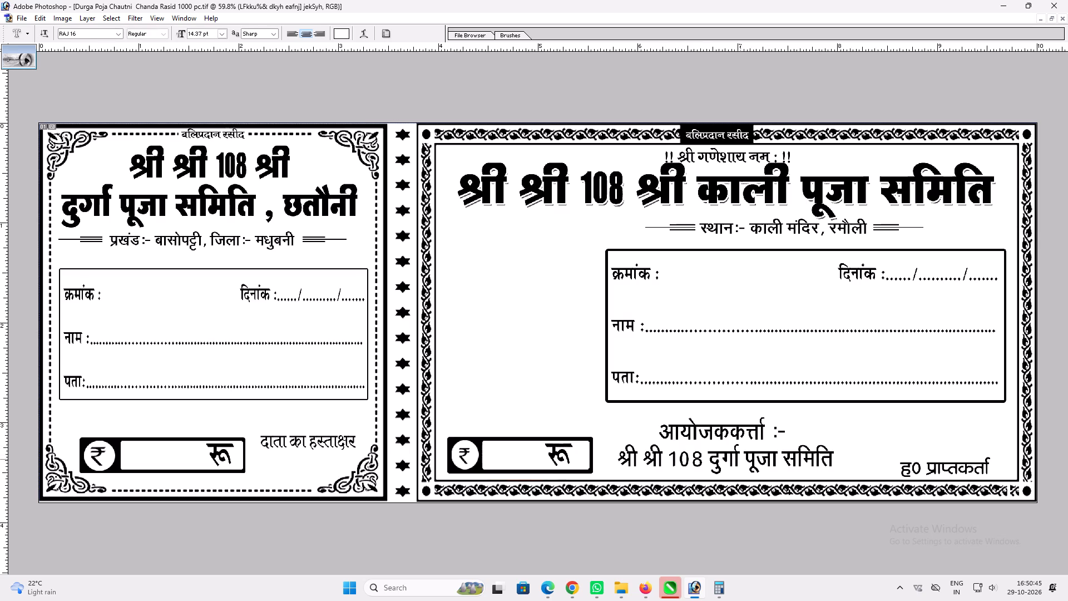
drag(740, 459, 709, 466)
text(dkyh)
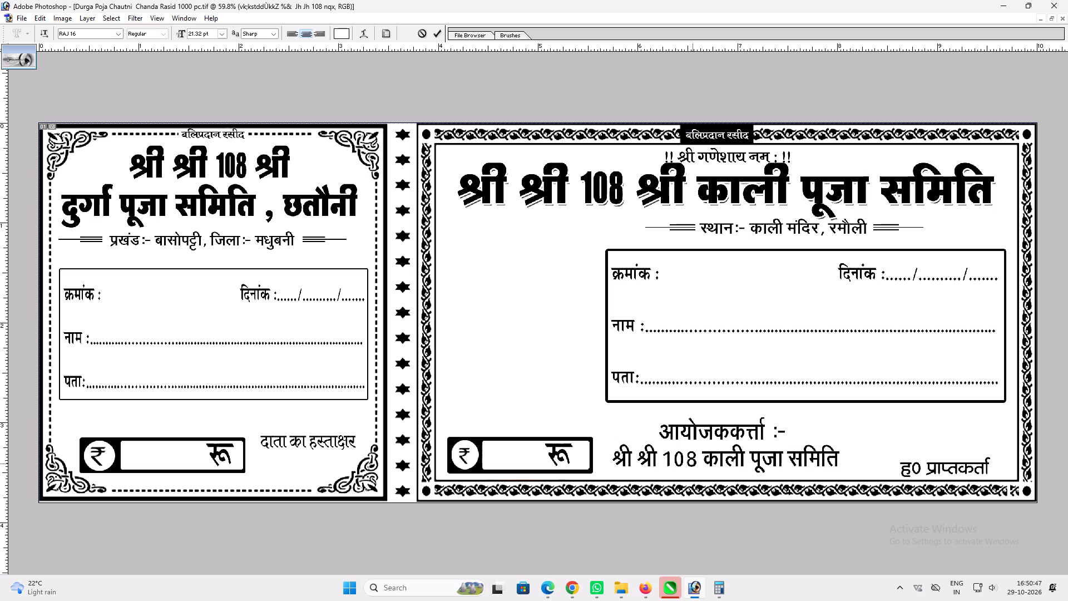
key(Return)
click(835, 465)
text(] jekSyh)
key(Return)
Scale the two-line organiser text down to about 94% so it clears the main receipt's rupee box.
key(v)
key(ctrl+t)
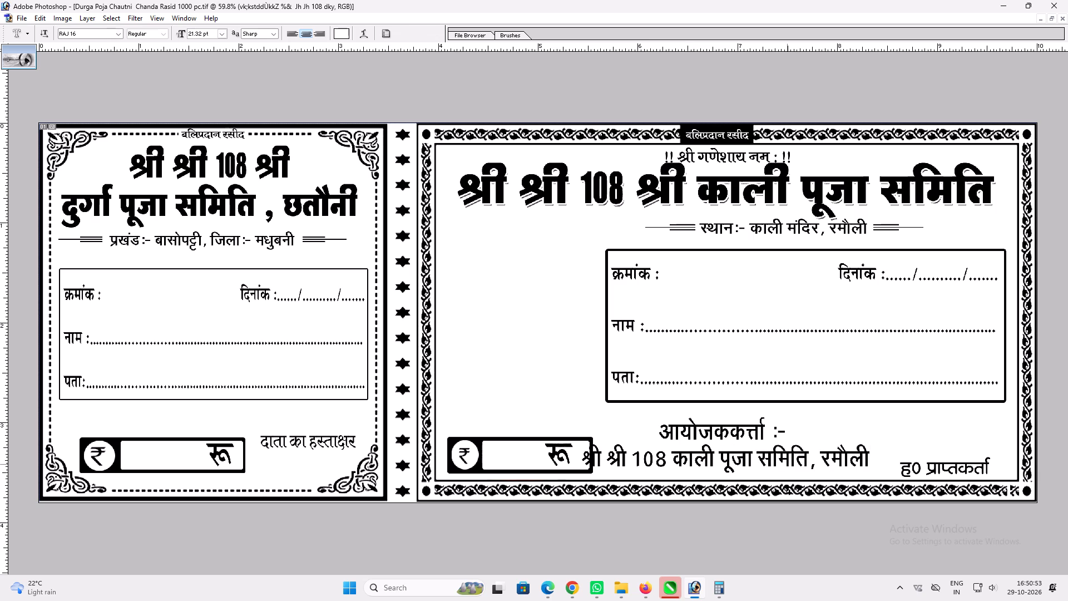
shift+drag(578, 422, 596, 421)
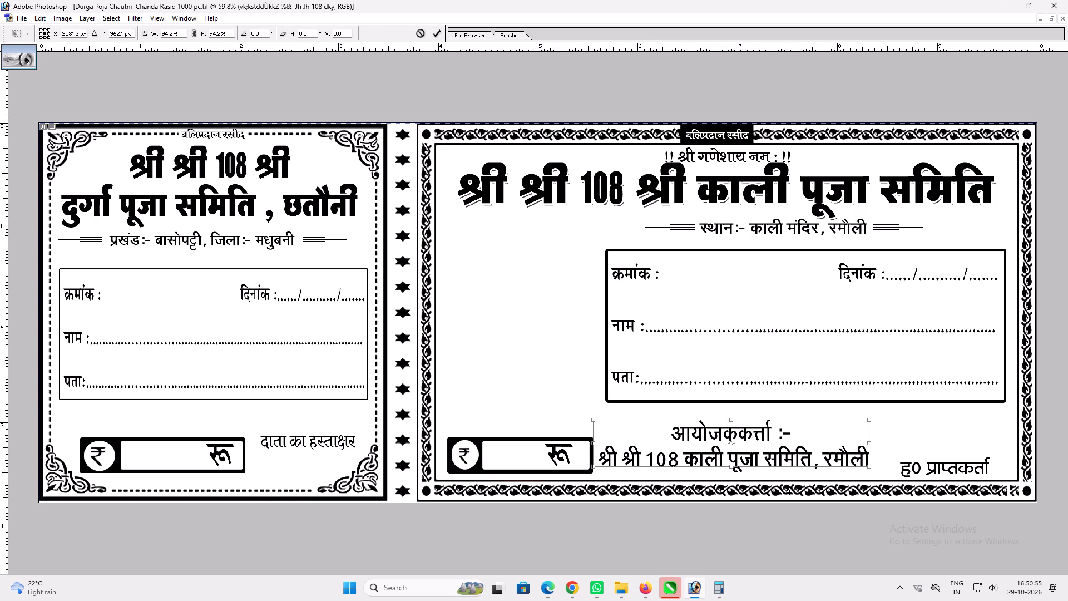
key(Return)
key(v)
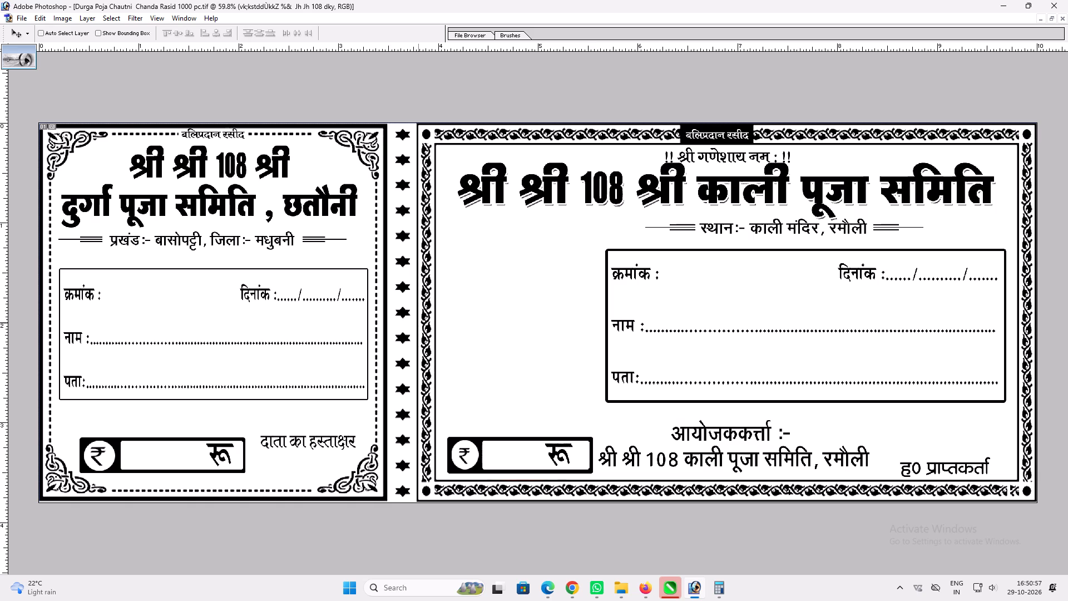
Replace the counterfoil's प्रखंड and जिला line with a copy of the main receipt's स्थान line text.
key(t)
click(829, 223)
key(ctrl+a)
key(ctrl+c)
key(ctrl+c)
key(ctrl+Return)
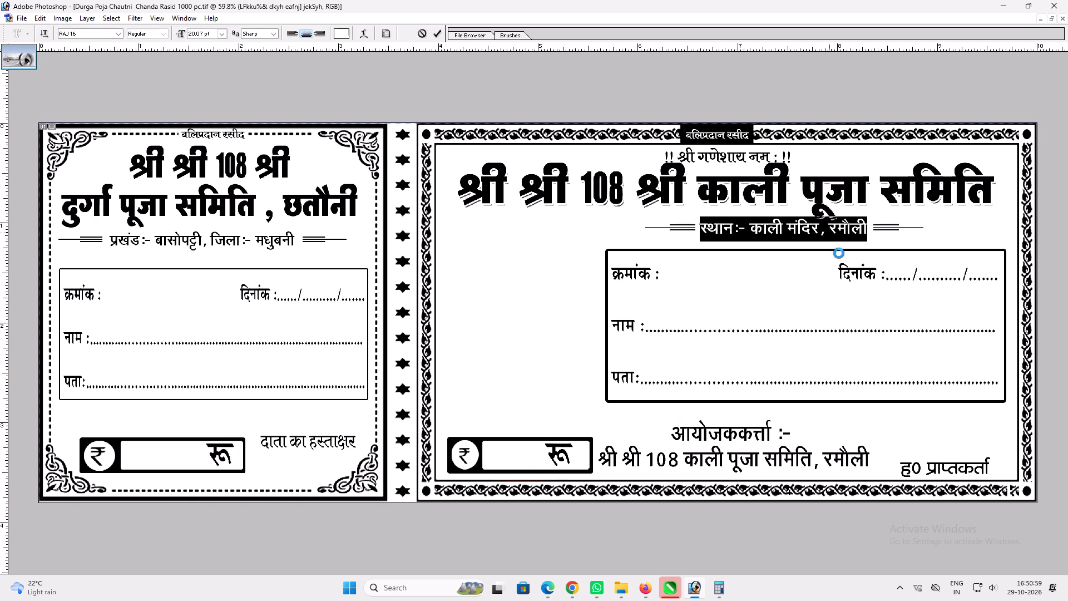
click(268, 240)
key(ctrl+a)
key(ctrl+v)
key(Return)
Adjust the counterfoil's स्थान line with Free Transform to fit between its decorative rules.
text(vv)
key(ctrl+t)
alt+shift+drag(283, 238, 296, 238)
key(shift+Return)
Replace the counterfoil's heading with a copy of the main receipt's श्री श्री 108 श्री काली पूजा समिति heading text.
key(t)
click(597, 210)
key(ctrl+a)
key(ctrl+c)
key(ctrl+c)
key(Return)
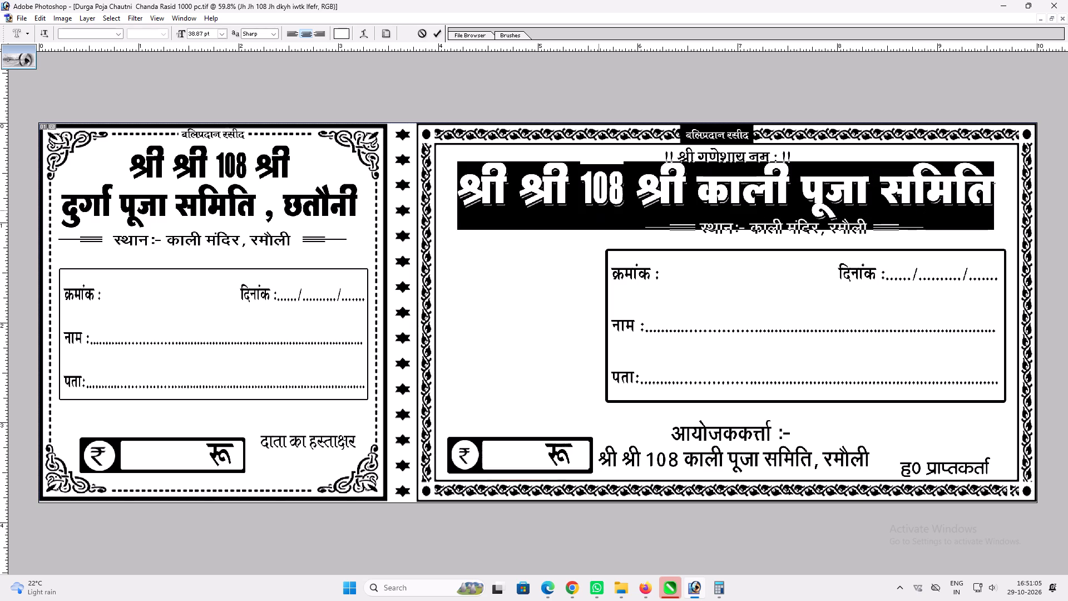
click(328, 203)
key(ctrl+a)
key(ctrl+v)
key(Return)
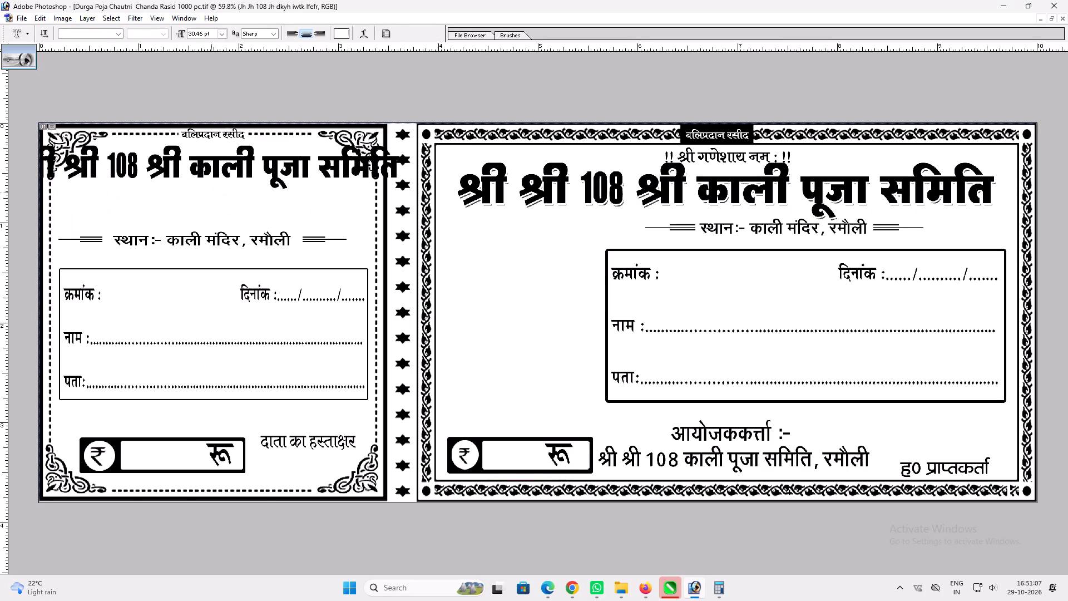
Break the counterfoil heading into two lines after काली and widen it with Free Transform to fill the space.
click(255, 176)
key(Return)
key(Return)
key(ctrl+t)
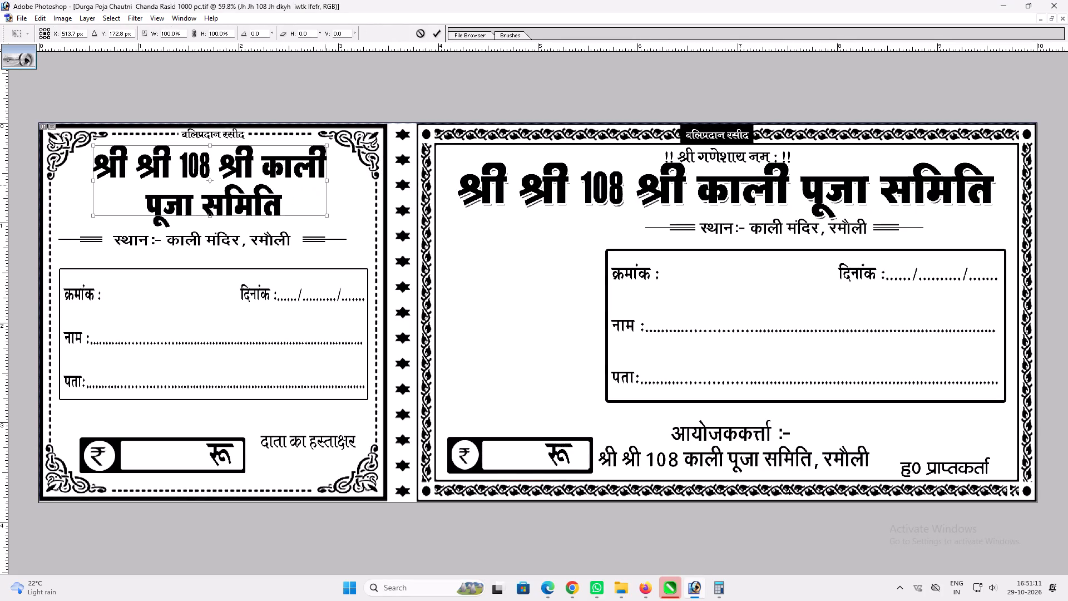
alt+shift+drag(325, 183, 339, 181)
key(Return)
key(v)
Replace the counterfoil's top label बलिप्रदान रसीद with "चन्दा रसीद".
key(t)
click(217, 140)
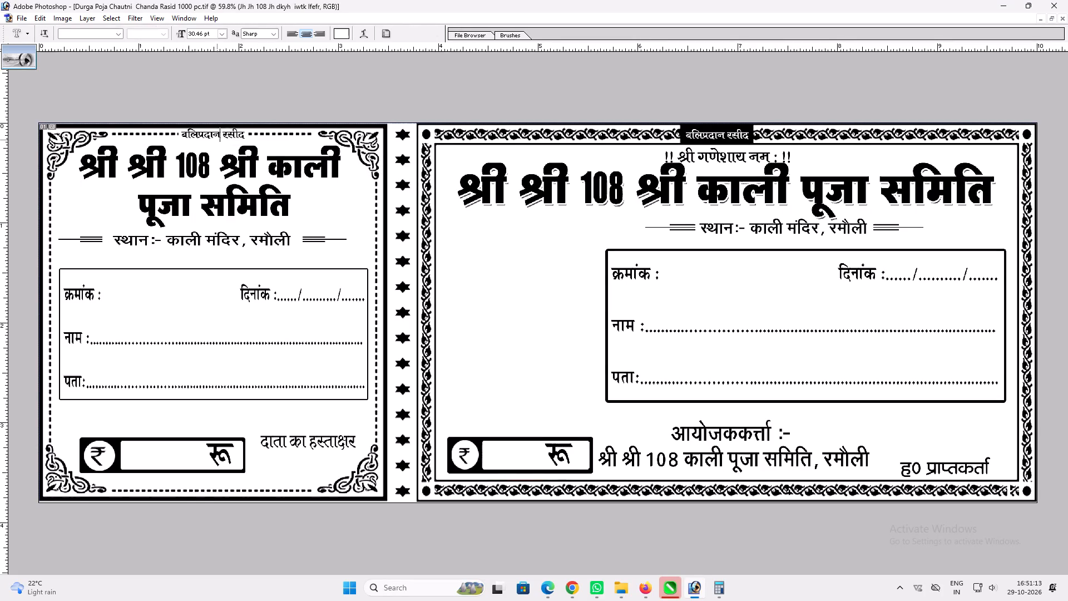
key(ctrl+a)
key(BackSpace)
key(BackSpace)
key(ctrl+z)
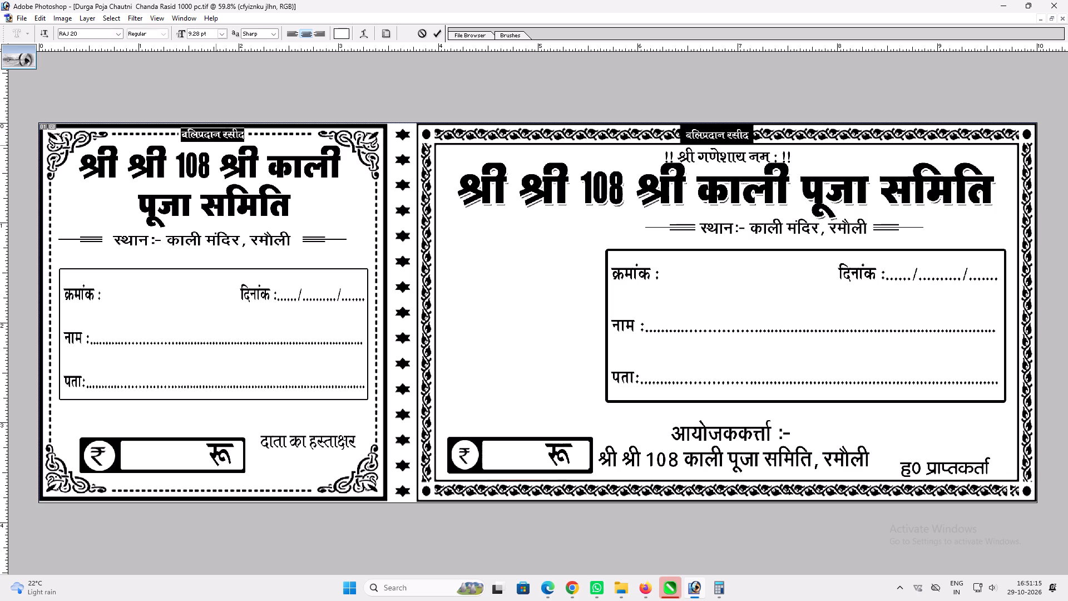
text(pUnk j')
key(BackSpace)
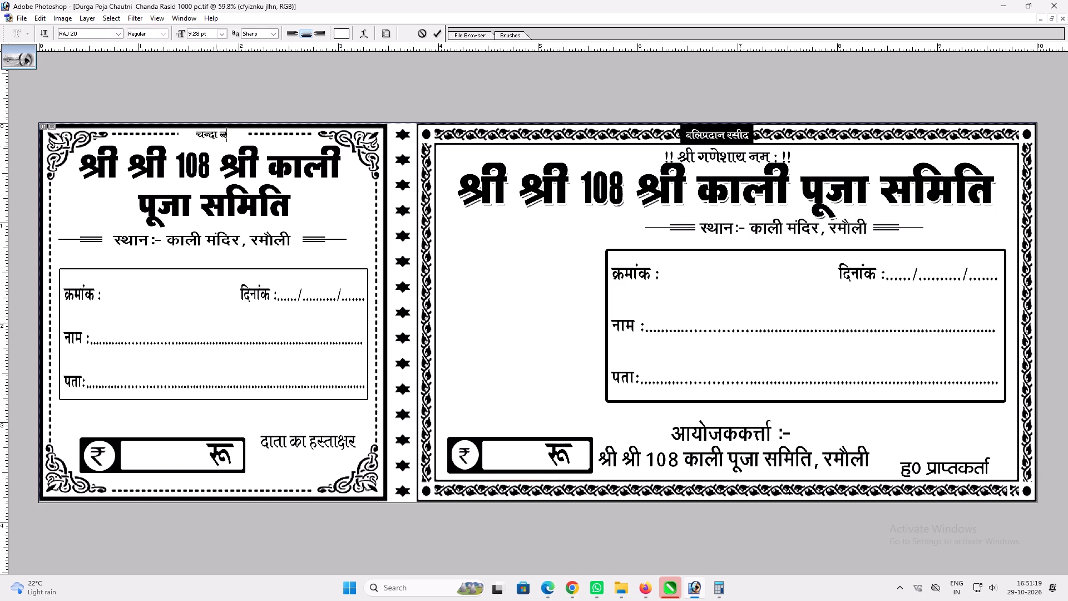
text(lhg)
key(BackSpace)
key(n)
Copy the चन्दा रसीद label text into the black label at the top of the main receipt.
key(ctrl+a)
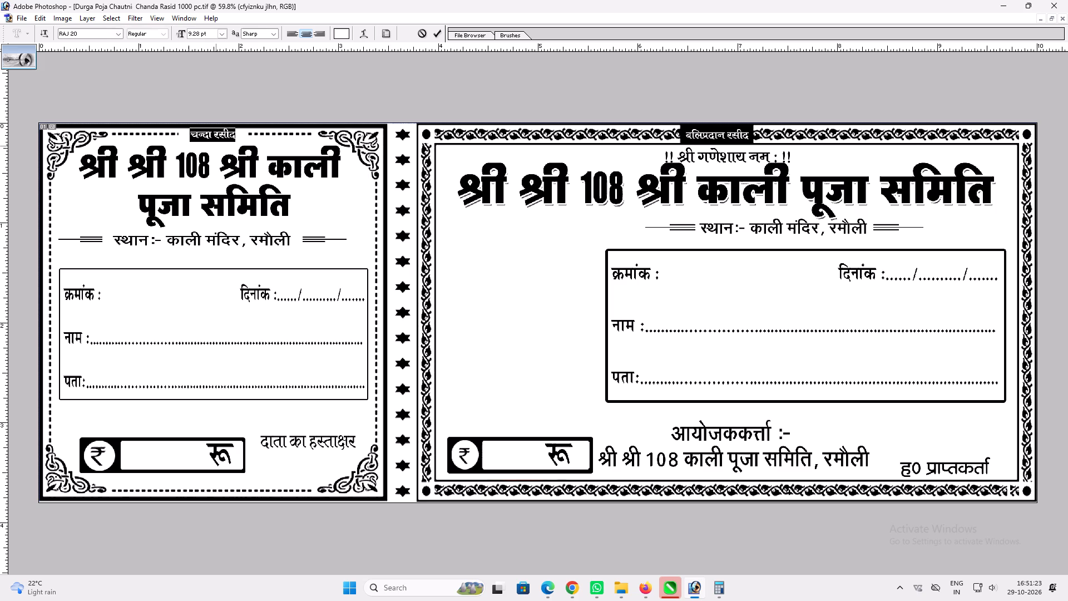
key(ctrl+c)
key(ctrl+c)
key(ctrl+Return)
click(725, 143)
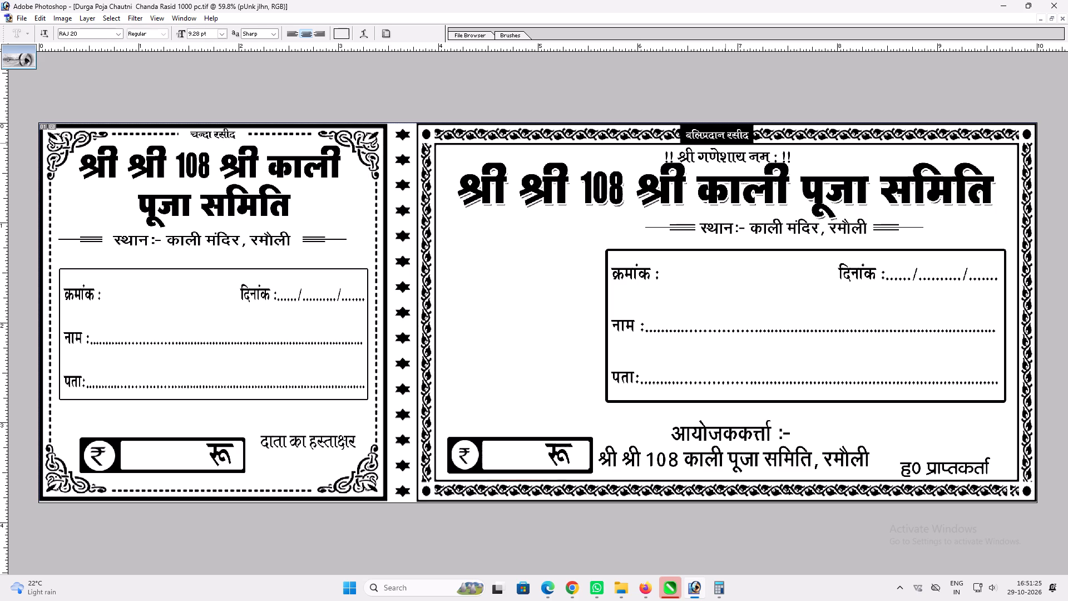
key(Return)
click(715, 136)
key(ctrl+a)
key(ctrl+v)
key(Return)
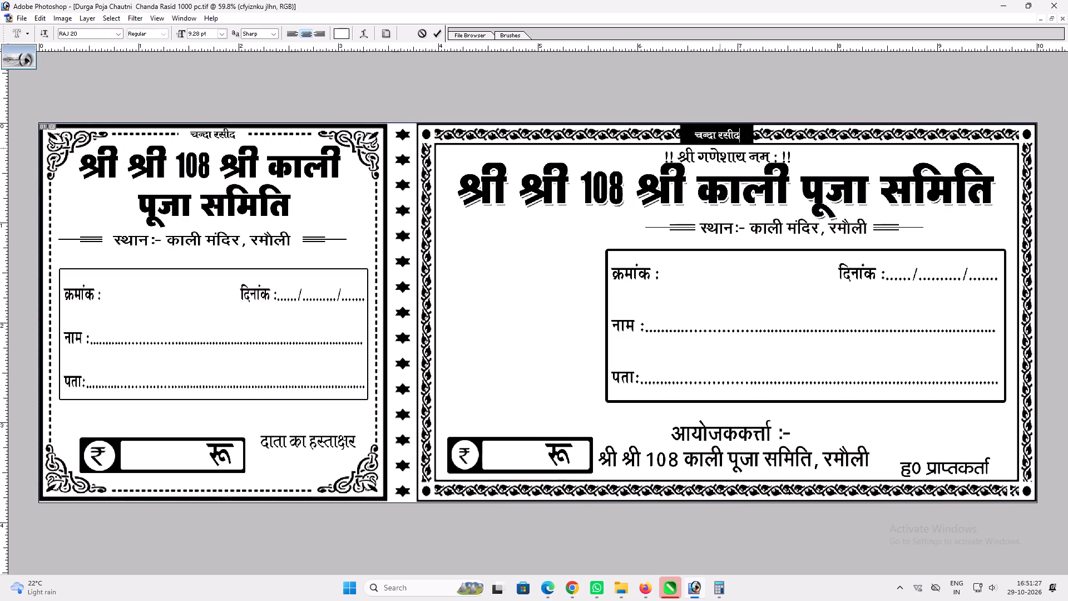
key(v)
key(v)
key(v)
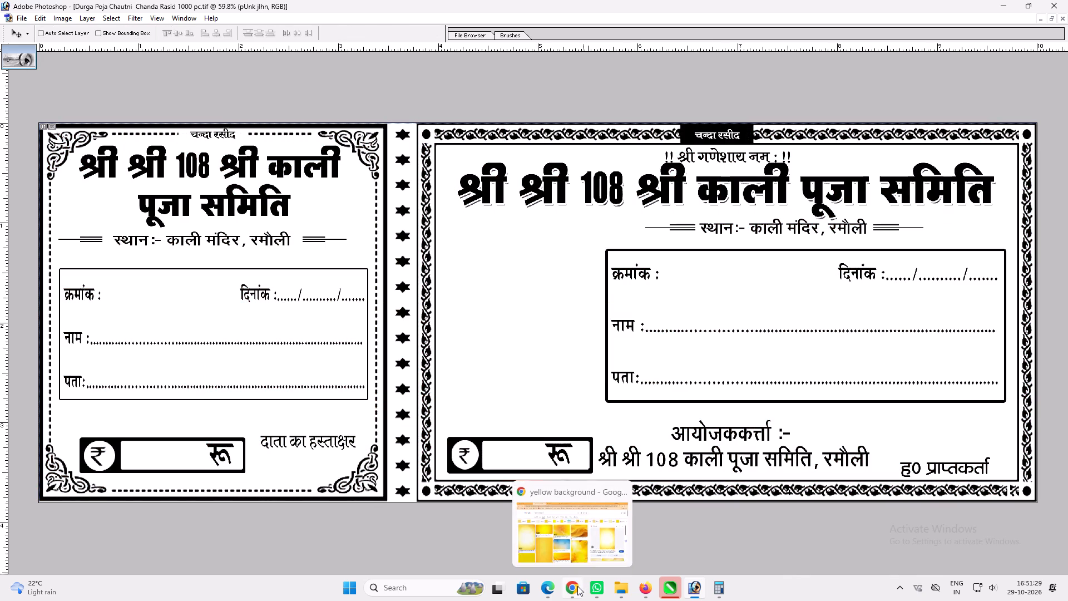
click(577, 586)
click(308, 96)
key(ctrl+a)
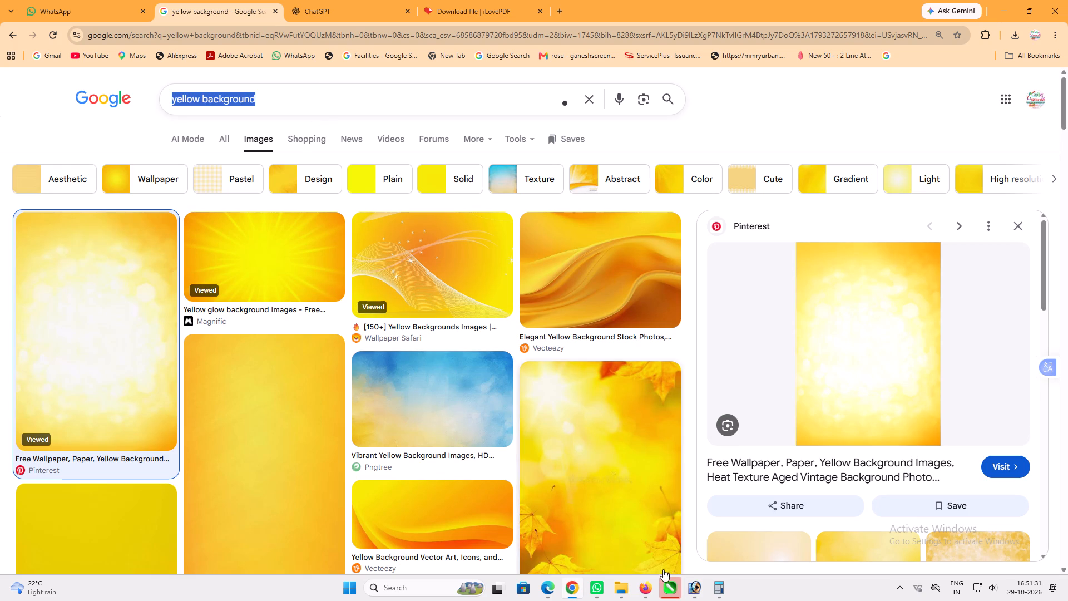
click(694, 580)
Open the file "Kali Pooja invitaion card 300 pc" alongside the receipt.
key(f)
key(f)
key(f)
double_click(659, 468)
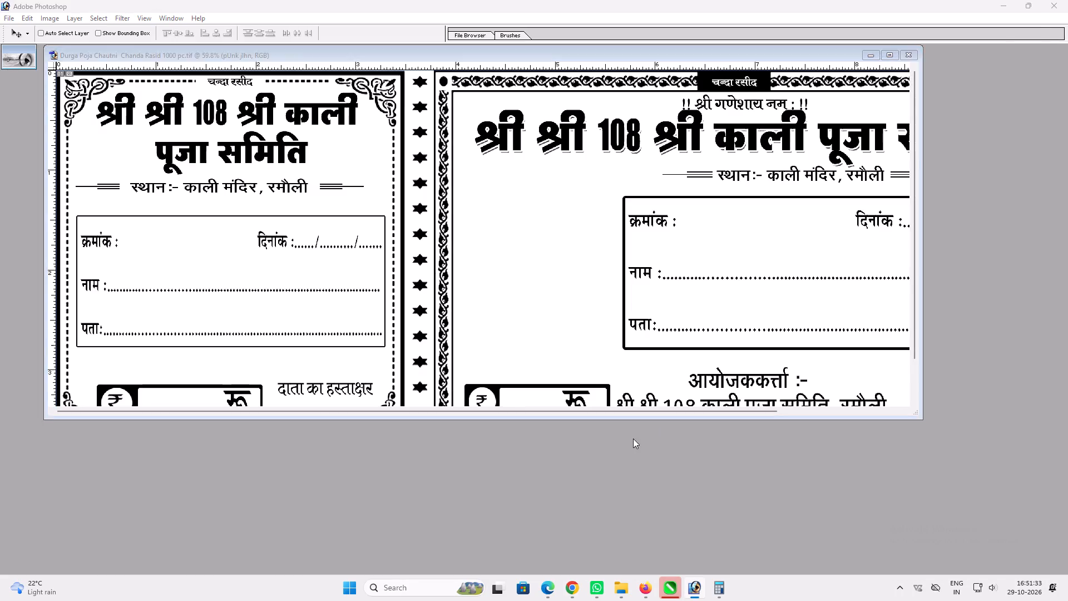
click(530, 96)
click(552, 77)
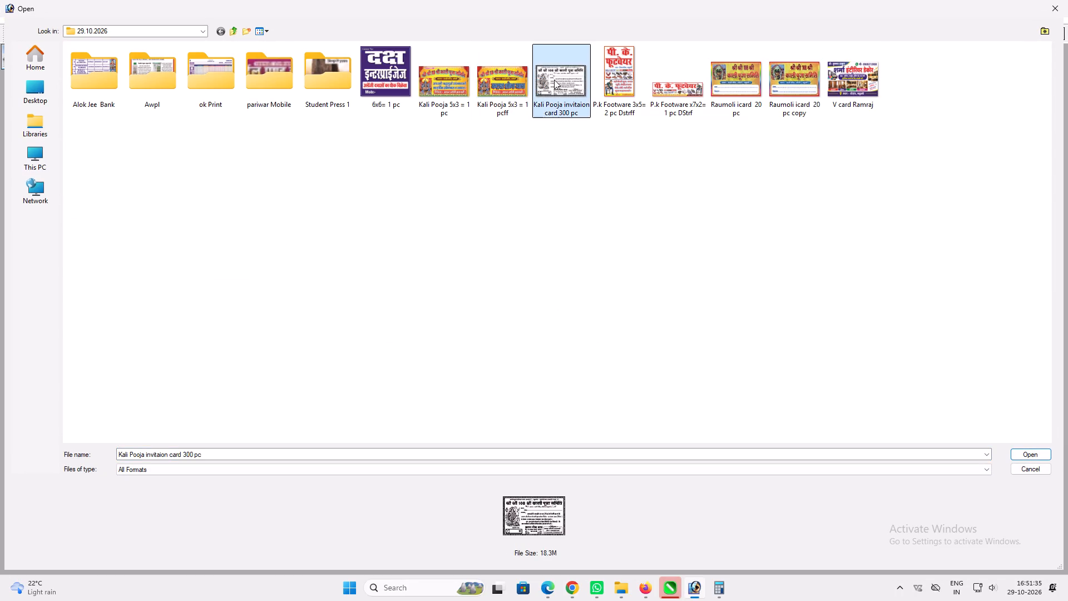
key(Return)
Bring the Kali illustration from the invitation card into the main receipt's blank area beside the details box.
key(v)
ctrl+click(190, 272)
drag(189, 270, 655, 298)
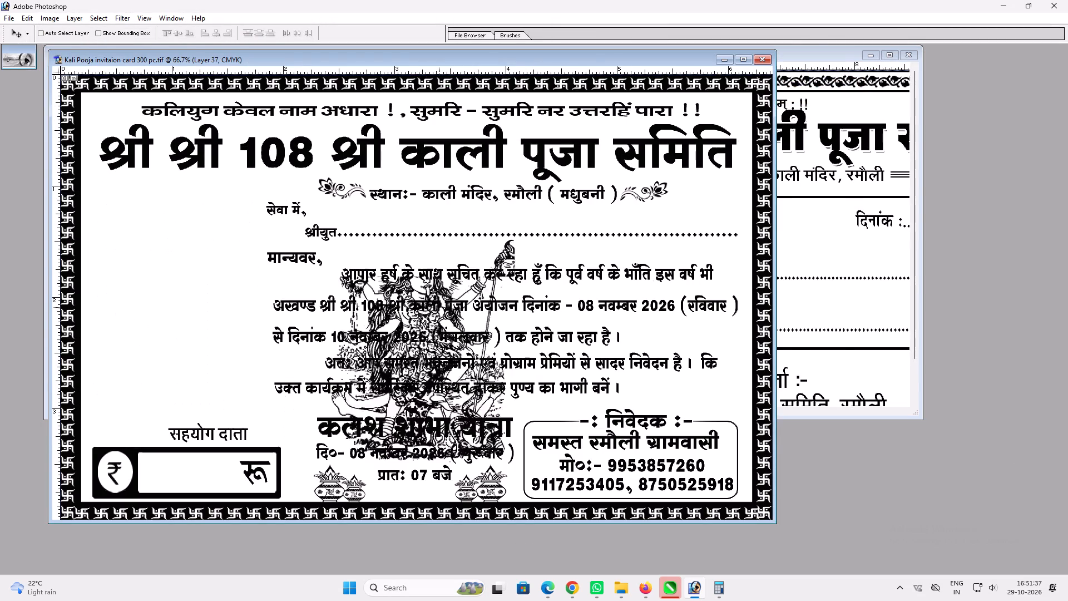
drag(655, 298, 782, 258)
drag(793, 271, 578, 248)
Resize the Kali illustration with Free Transform to fit between the main heading, details box and rupee box.
key(ctrl+t)
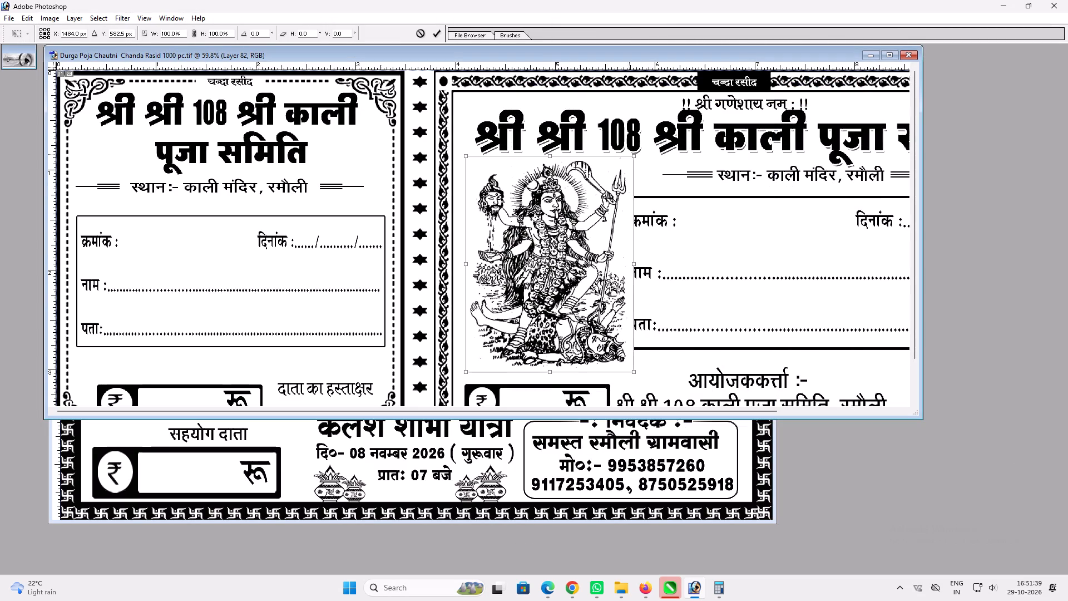
shift+drag(630, 157, 599, 176)
key(shift+Return)
key(v)
key(ctrl+t)
shift+drag(586, 186, 586, 184)
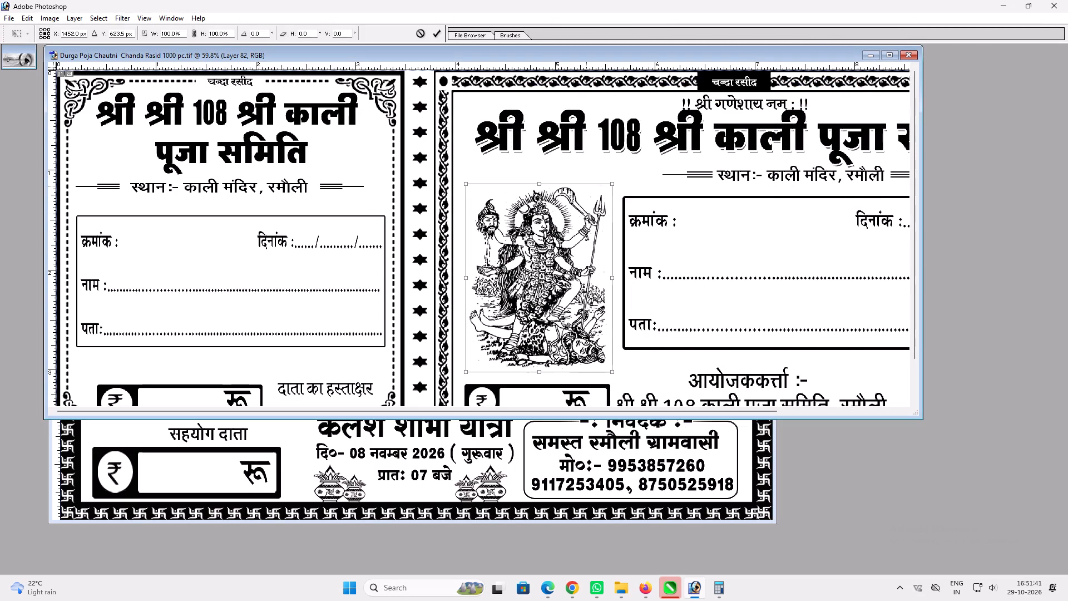
shift+drag(586, 184, 587, 176)
alt+shift+drag(612, 175, 620, 172)
key(shift+Return)
key(v)
Duplicate the Kali illustration onto the counterfoil, centring the copy over its details box, and return to full-screen view.
alt+drag(556, 264, 357, 253)
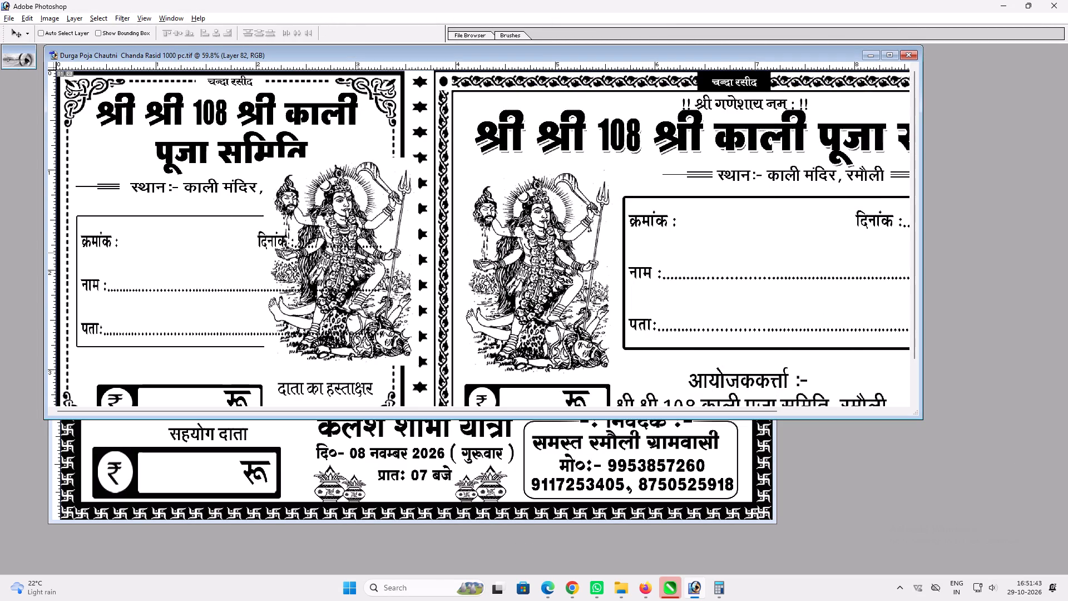
alt+drag(357, 253, 338, 235)
key(v)
double_click(376, 56)
key(f)
drag(524, 285, 412, 316)
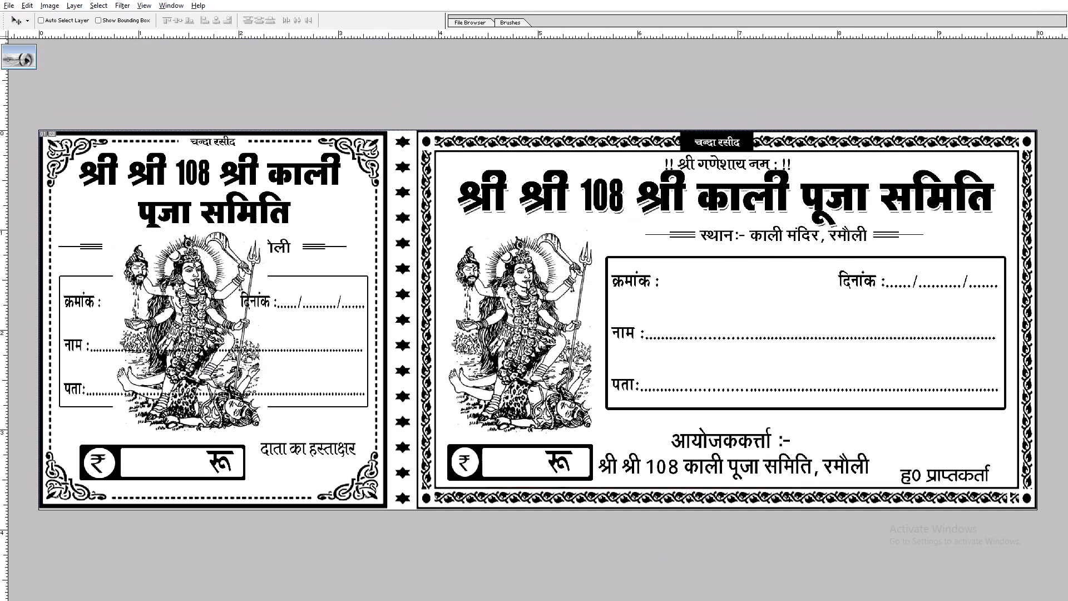
drag(412, 316, 414, 323)
Fade the counterfoil's Kali copy to 20% opacity and restack its layer above the background but behind the text and details box.
key(2)
key(ctrl+shift+bracketleft)
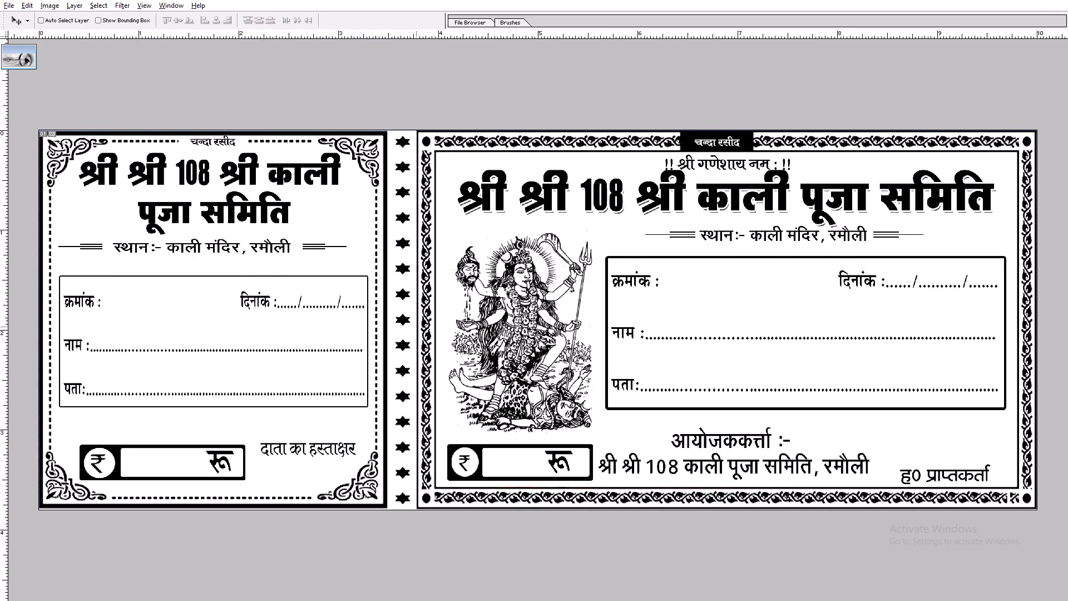
key(ctrl+bracketright)
key(ctrl+bracketright)
key(ctrl+bracketright)
key(ctrl+bracketright)
key(ctrl+bracketright)
key(ctrl+bracketright)
key(ctrl+bracketright)
key(ctrl+bracketright)
key(ctrl+bracketright)
key(ctrl+bracketright)
key(ctrl+bracketright)
key(ctrl+bracketright)
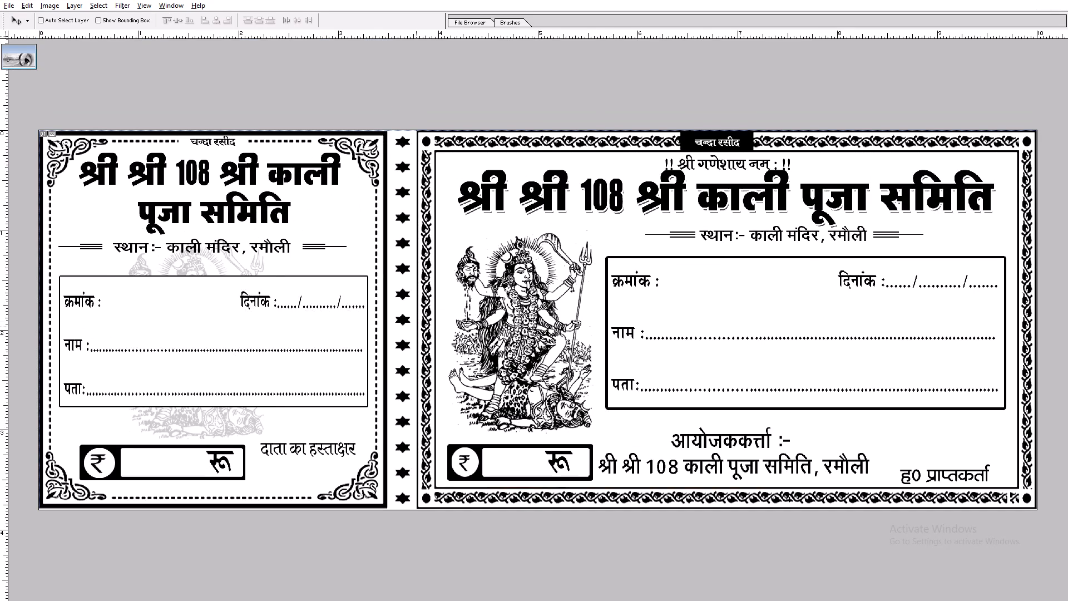
key(ctrl+bracketright)
key(ctrl+bracketright)
key(ctrl+bracketright)
key(ctrl+bracketright)
key(ctrl+bracketright)
key(ctrl+bracketright)
key(ctrl+bracketright)
Select Layer 82 copy, nudge the faded Kali image down and reduce it with Free Transform behind the counterfoil's details box.
ctrl+click(228, 312)
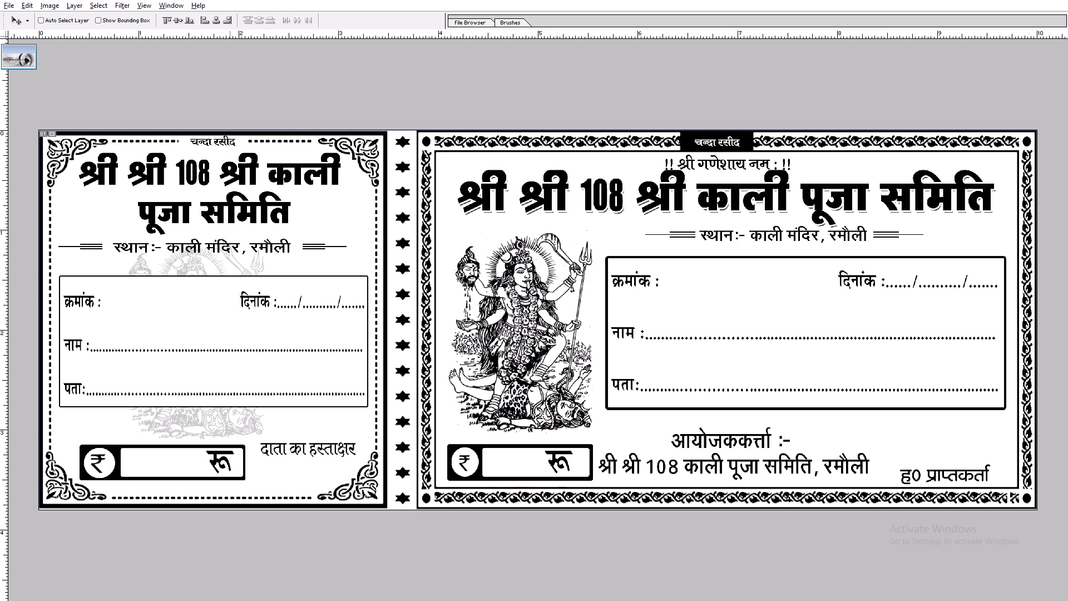
ctrl+click(229, 420)
drag(228, 416, 228, 425)
right_click(230, 414)
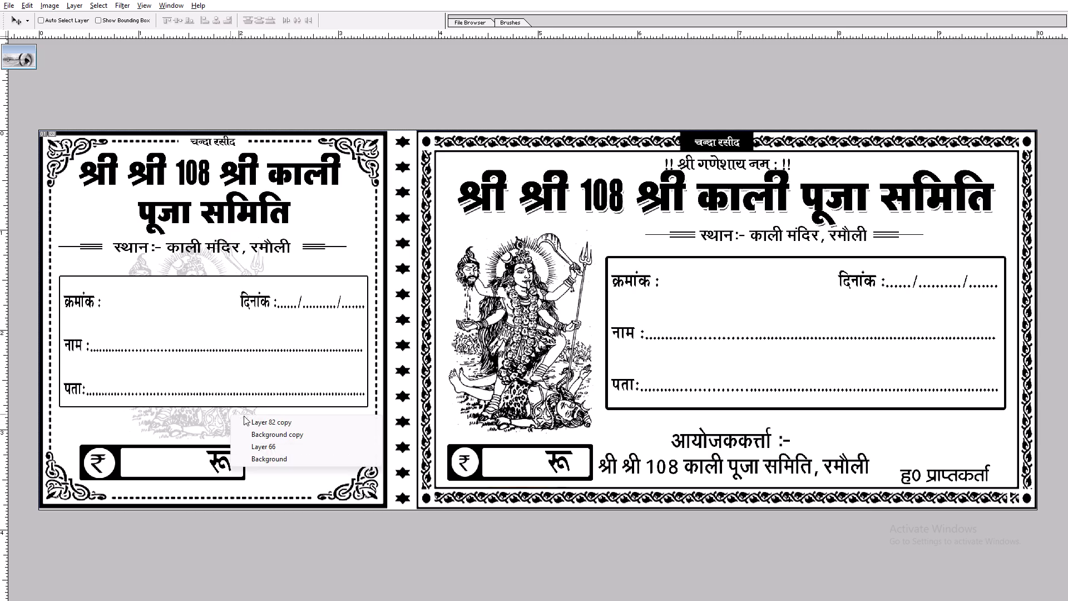
click(253, 421)
drag(248, 417, 248, 425)
key(ctrl+t)
shift+drag(255, 249, 253, 263)
key(shift+Return)
key(v)
scroll(340, 382, up, 1)
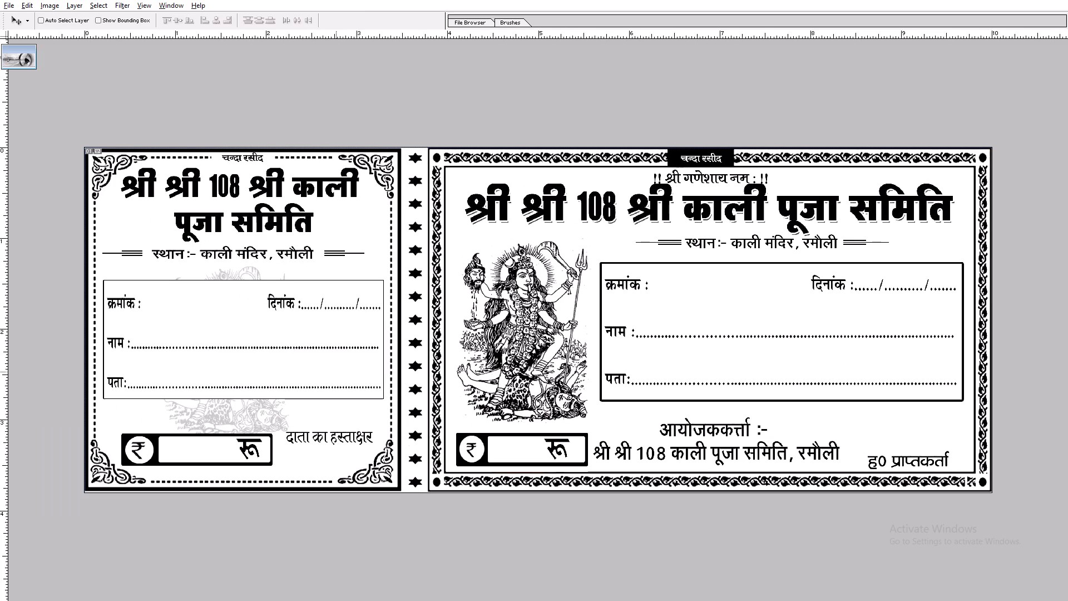
Delete the "!! श्री गणेशाय नम: !!" line above the main receipt's heading.
ctrl+click(744, 178)
key(alt+l)
key(alt+l)
key(alt+l)
key(v)
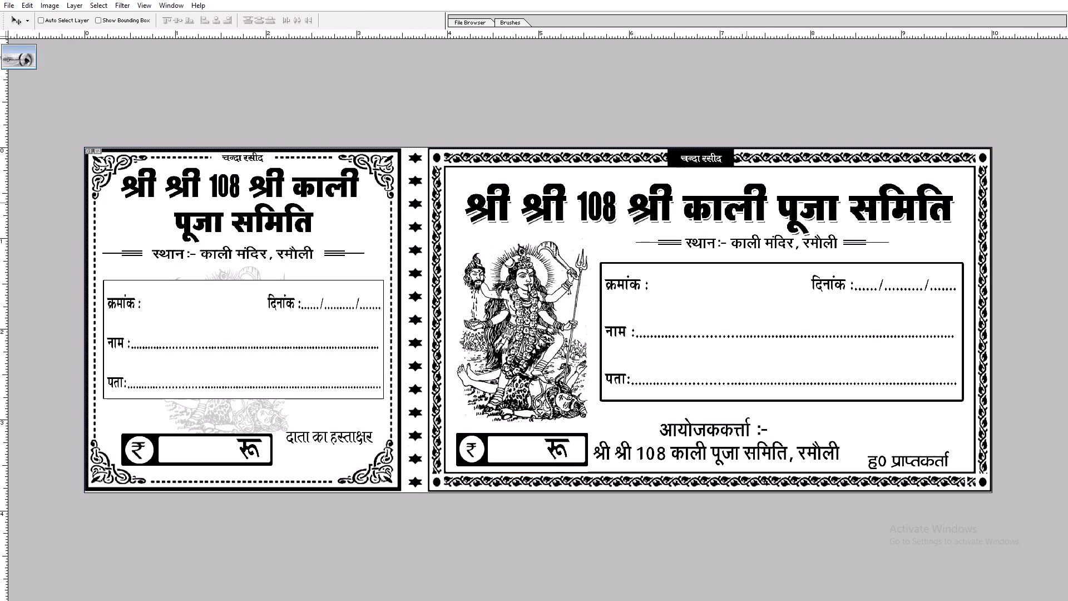
Raise the main receipt's heading into the freed space, reduce its height to about 90.7% and widen it to span the frame.
ctrl+click(746, 203)
key(ctrl+t)
shift+drag(756, 179, 758, 168)
key(shift+Return)
key(v)
drag(746, 180, 739, 181)
key(ctrl+t)
shift+drag(807, 224, 817, 219)
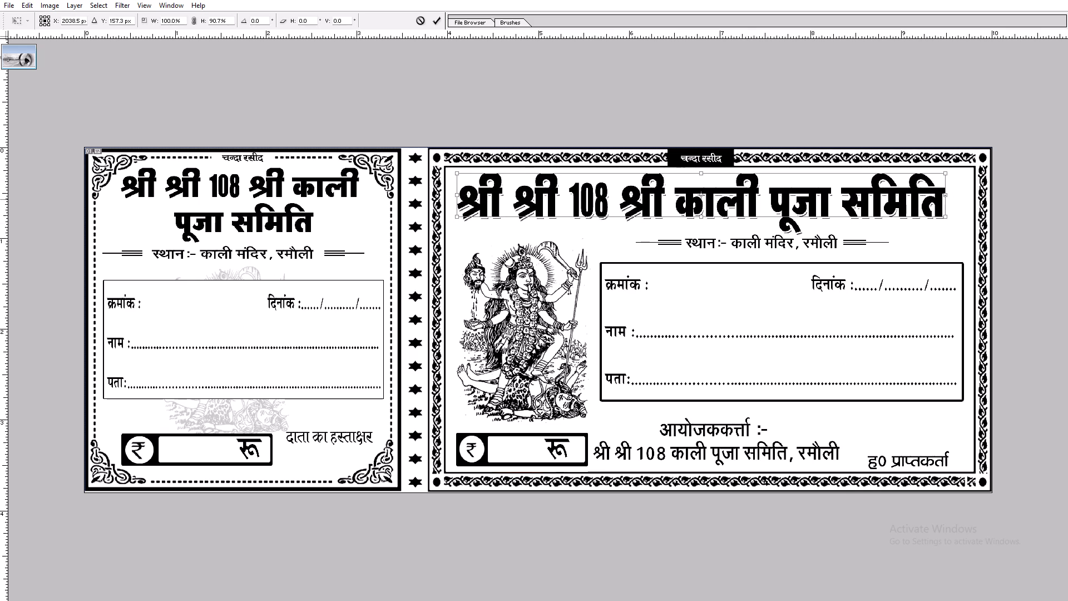
shift+drag(943, 191, 963, 191)
key(Return)
key(v)
click(863, 170)
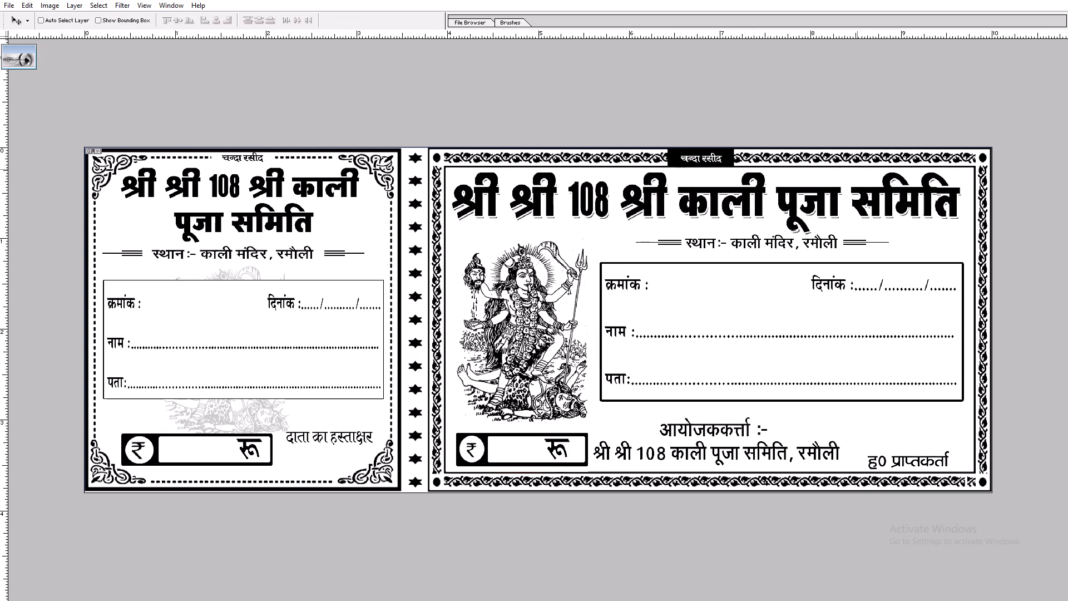
Start saving the receipt under a new name and open the 29.10.2026 folder inside 2026's october folder as the destination.
key(ctrl+shift+s)
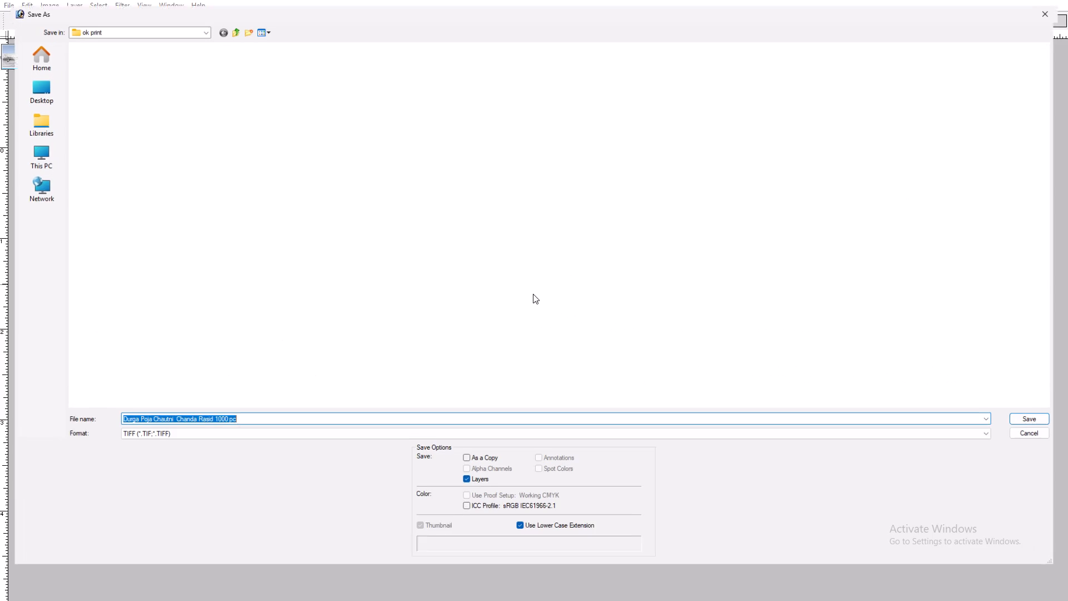
click(42, 152)
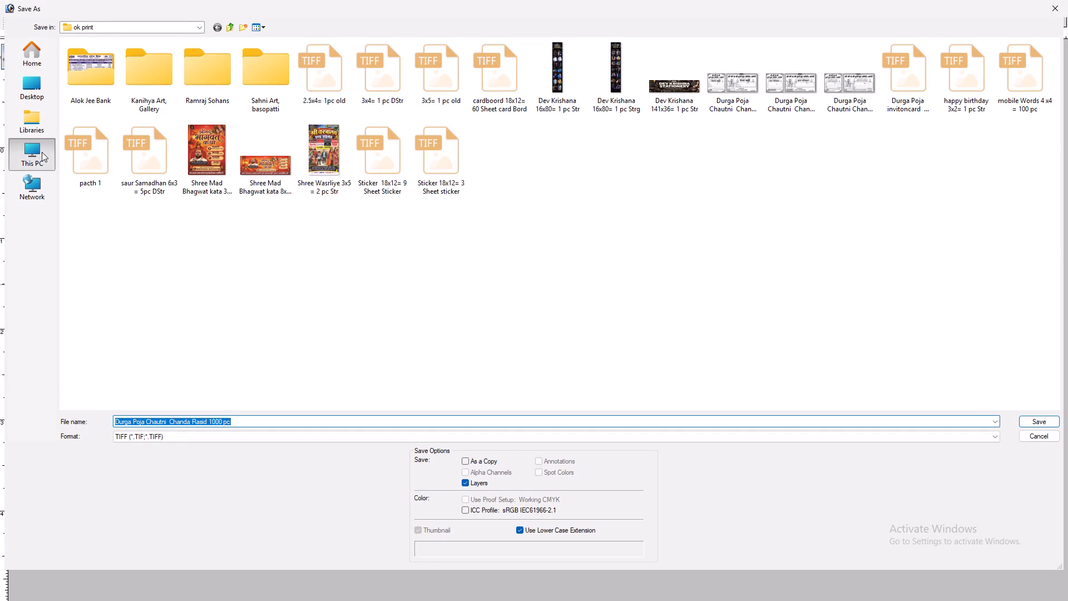
double_click(765, 66)
double_click(138, 100)
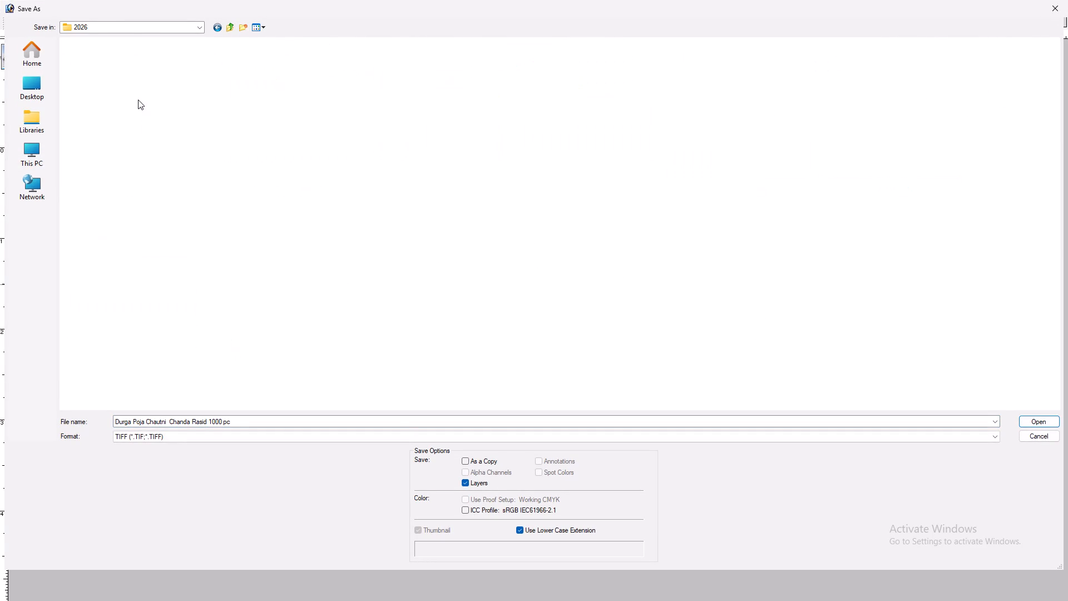
double_click(621, 84)
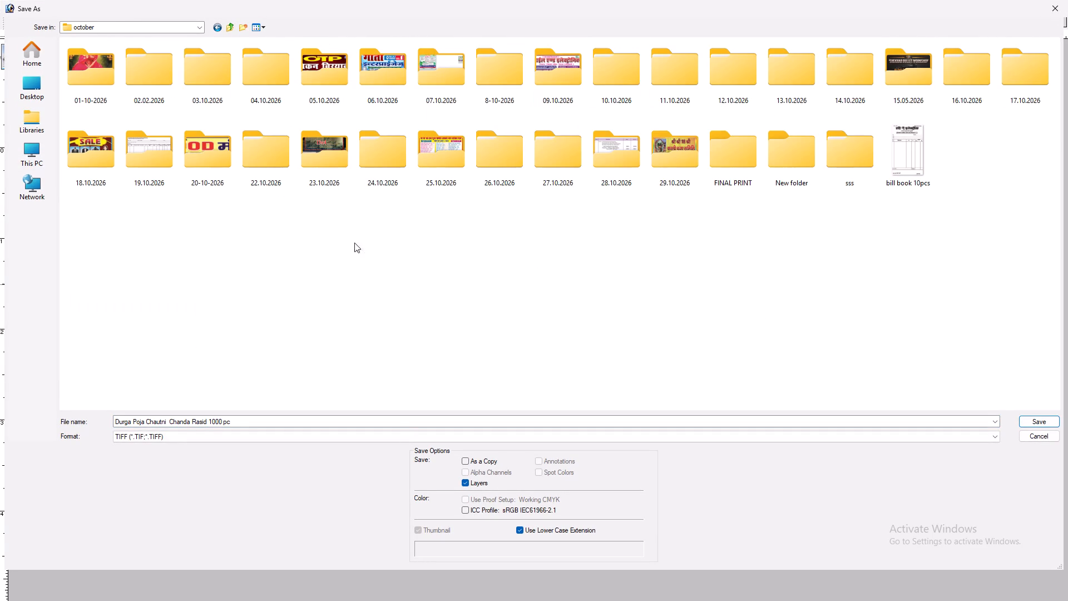
double_click(673, 160)
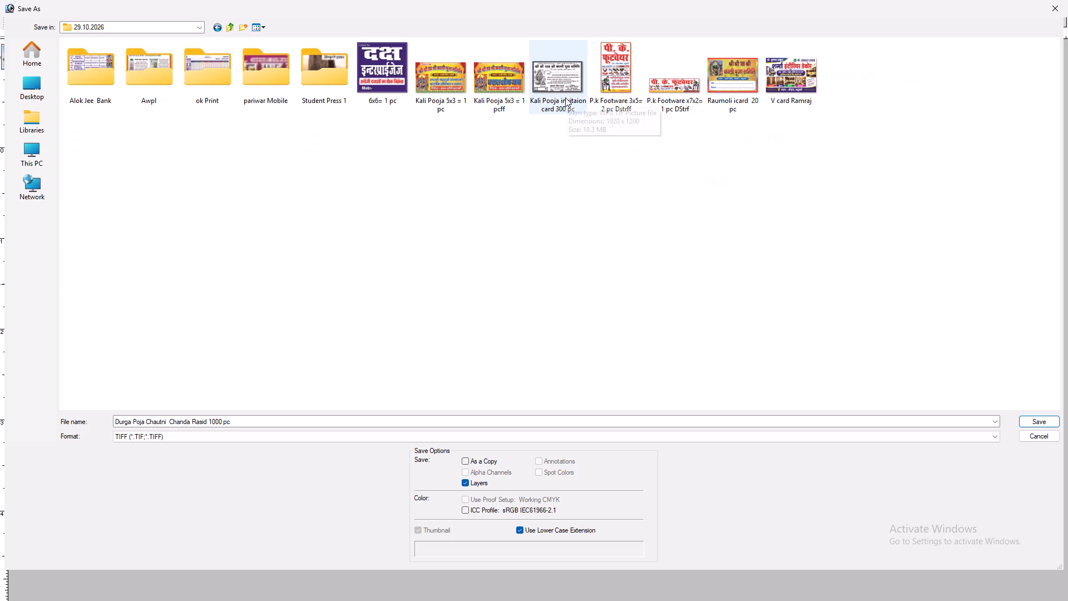
Base the file name on the existing Kali Pooja invitation card and save the TIFF as "ramauli Kali Pooja chanda Raisd 500 pc".
click(565, 97)
click(202, 425)
drag(202, 425, 110, 426)
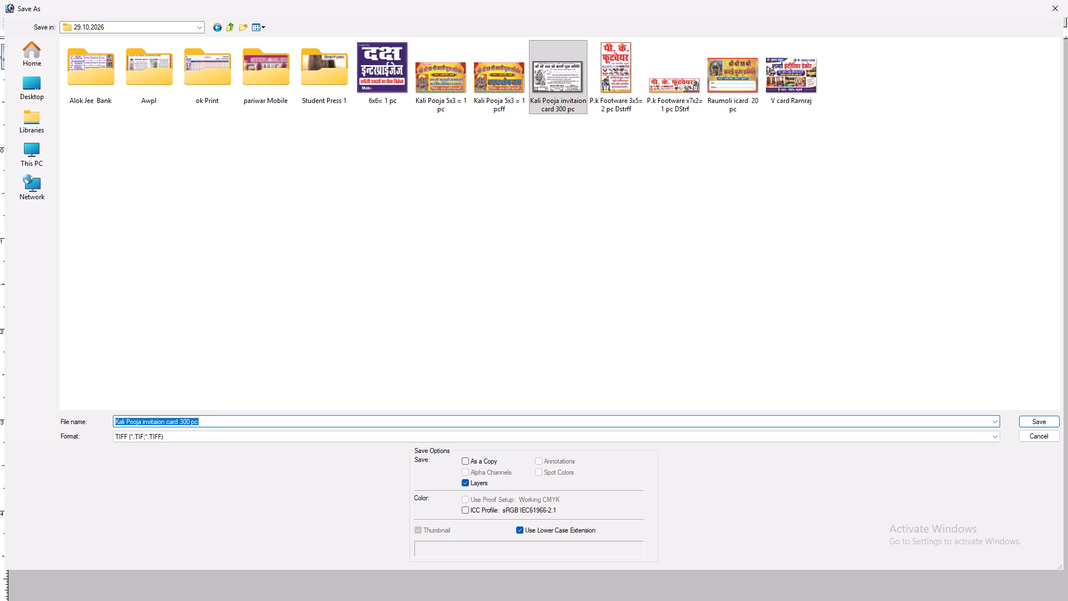
drag(110, 426, 142, 425)
key(space)
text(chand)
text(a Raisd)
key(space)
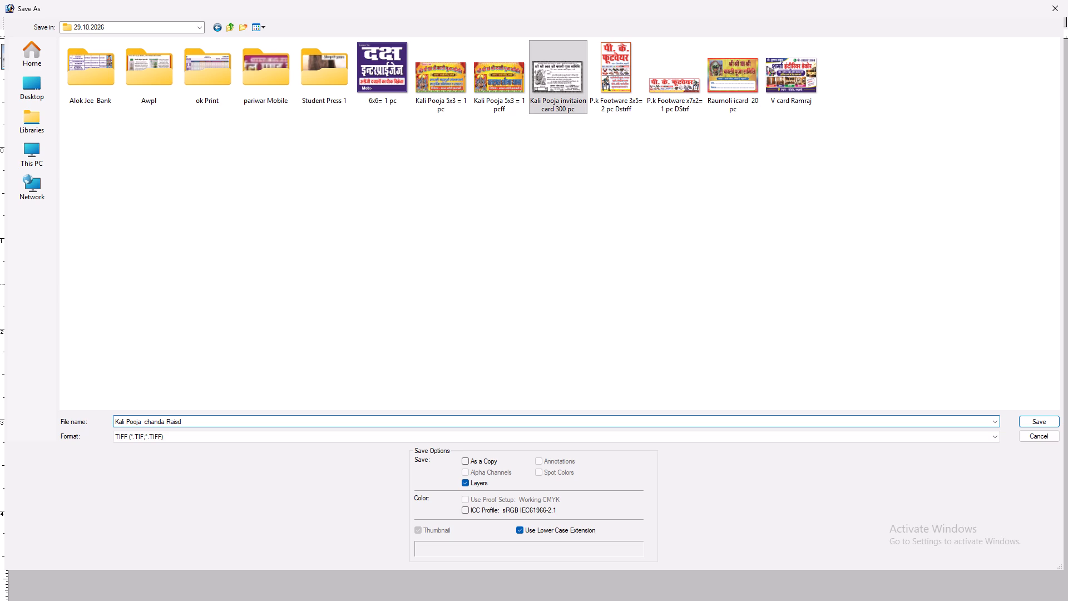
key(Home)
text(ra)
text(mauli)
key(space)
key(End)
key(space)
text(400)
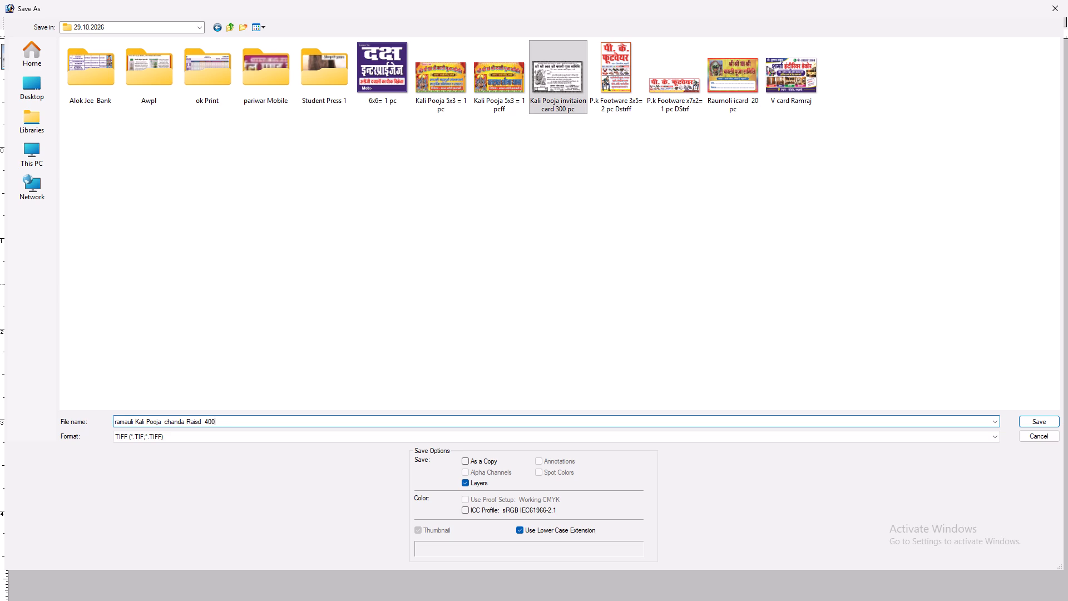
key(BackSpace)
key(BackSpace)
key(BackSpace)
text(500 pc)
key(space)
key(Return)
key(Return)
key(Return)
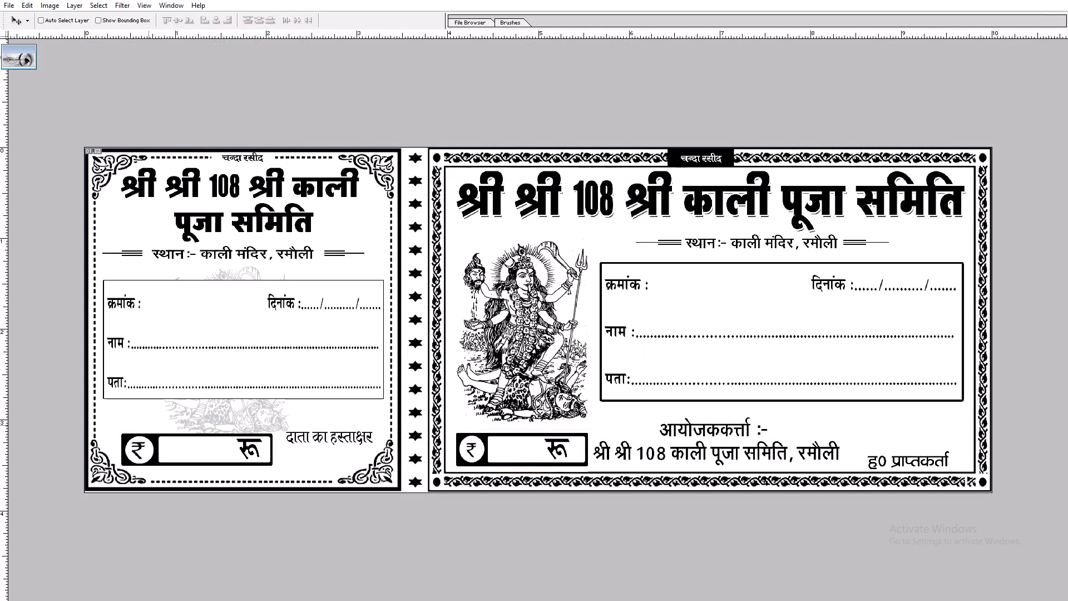
Capture a screenshot of the complete receipt, including counterfoil and main slip, with the Snipping Tool.
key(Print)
drag(78, 142, 991, 495)
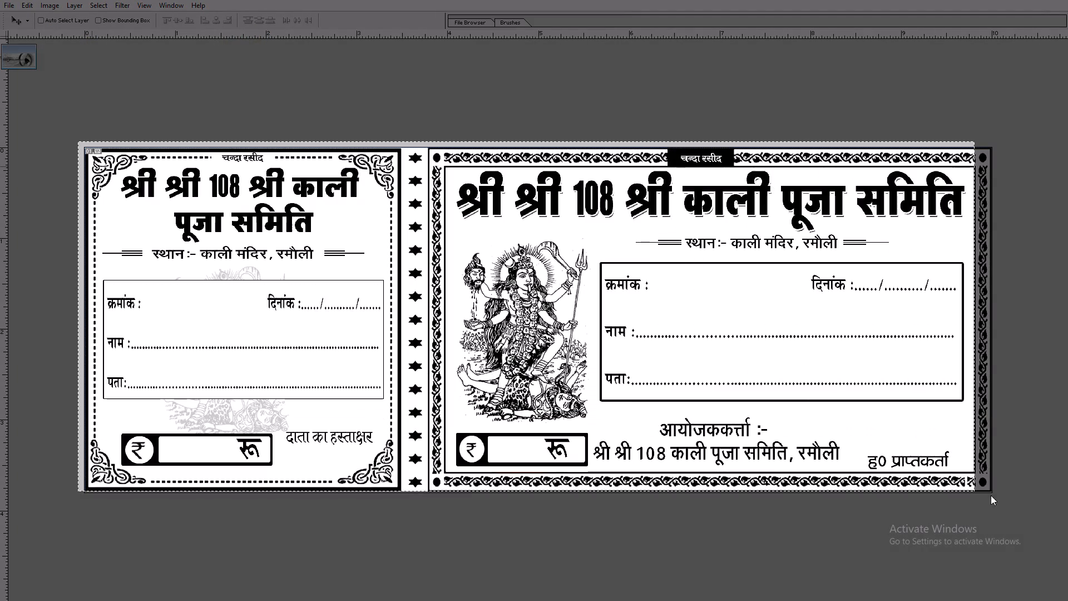
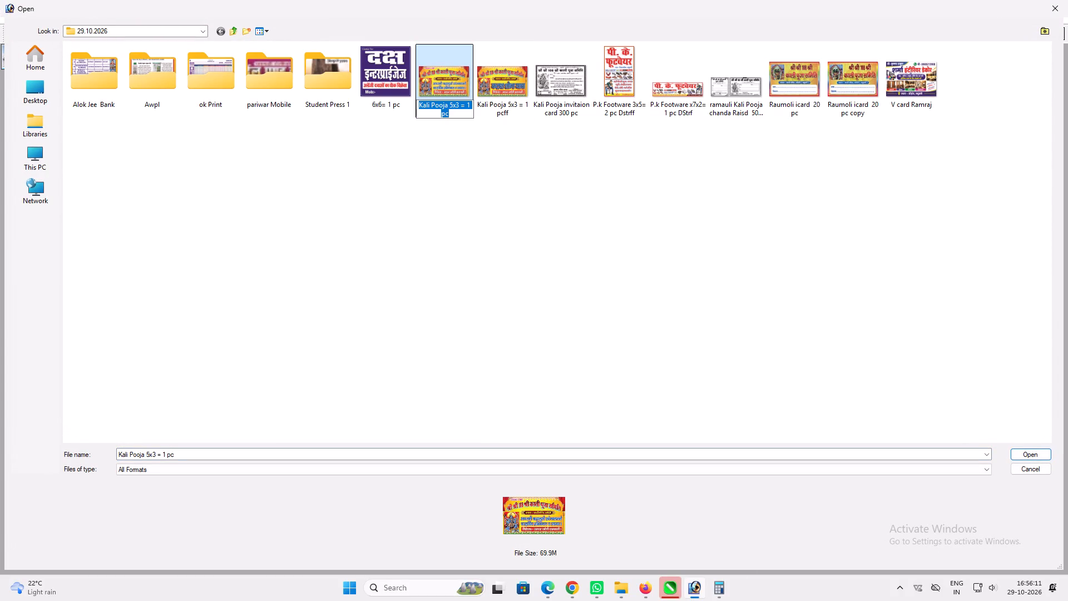
Rename the "Kali Pooja 5x3 = 1 pc" file as "Kali Pooja 5x3 = 1 pc dstr".
key(F2)
click(456, 115)
key(space)
text(ds)
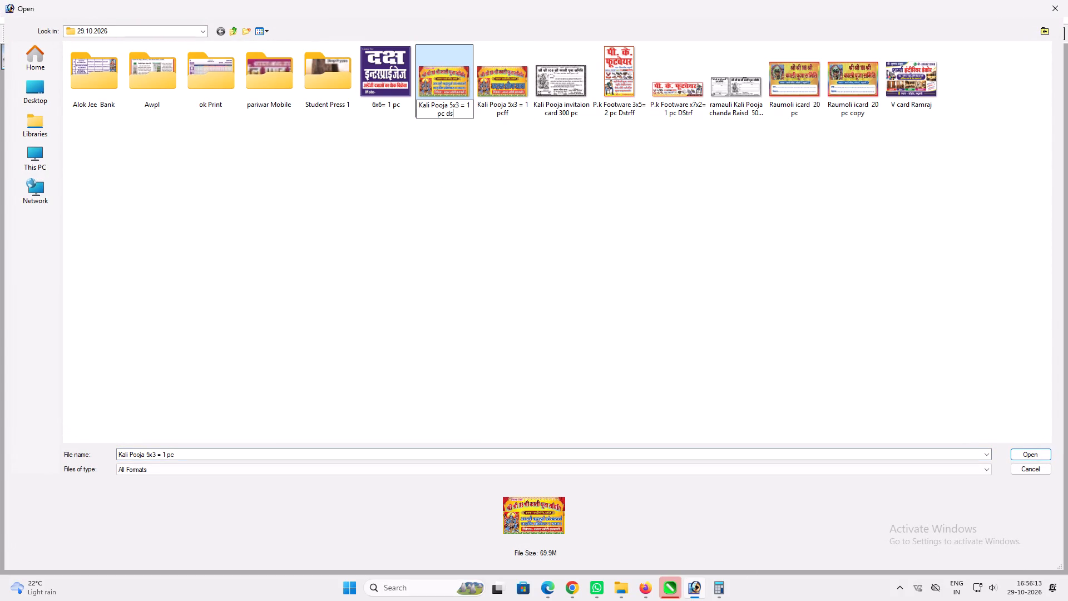
key(t)
key(r)
click(495, 149)
Rename the "Kali Pooja 5x3 = 1 pcff" file as "Kali Pooja 5x3 = 1 pcff dstr".
click(497, 101)
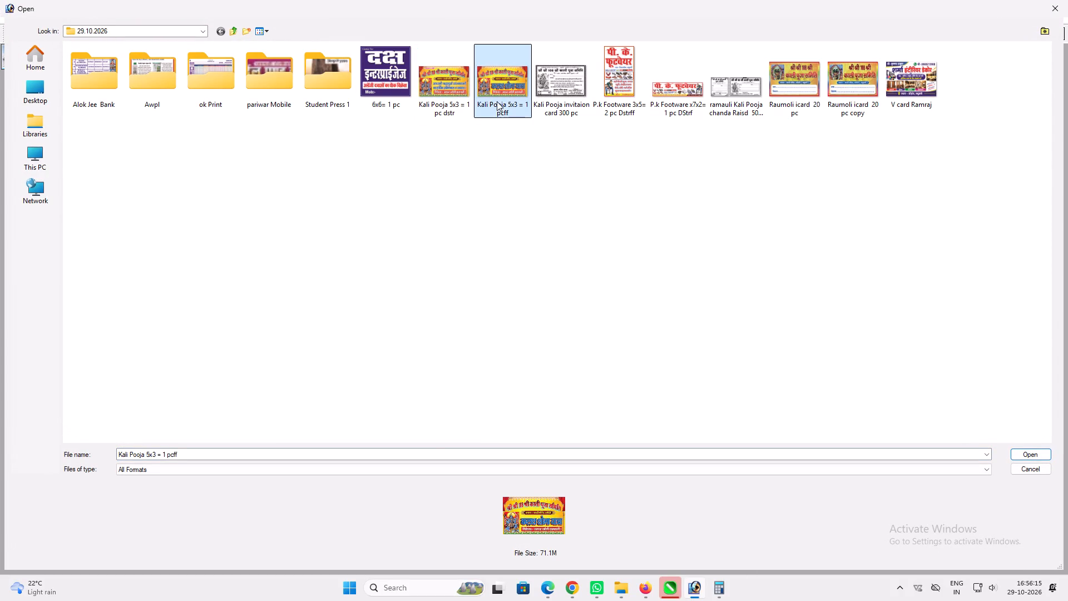
key(F2)
click(512, 115)
key(space)
text(ds)
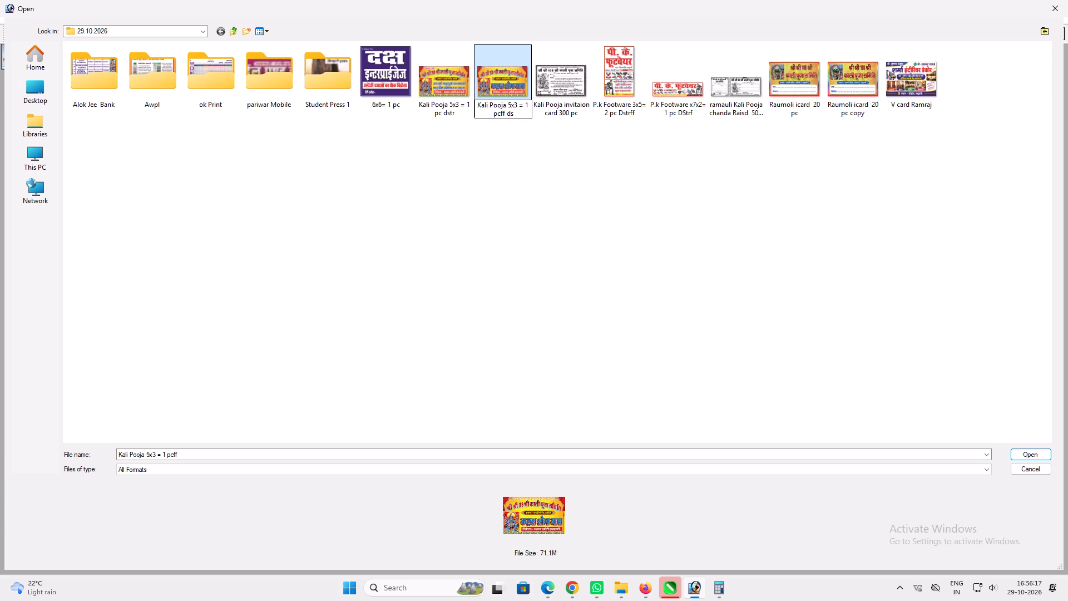
text(tr)
click(605, 195)
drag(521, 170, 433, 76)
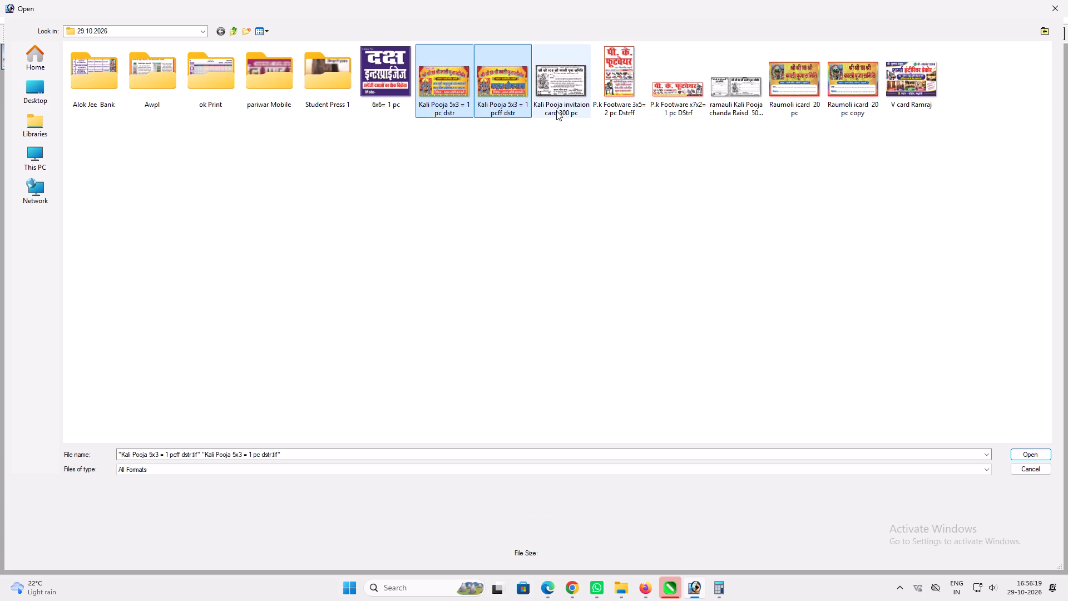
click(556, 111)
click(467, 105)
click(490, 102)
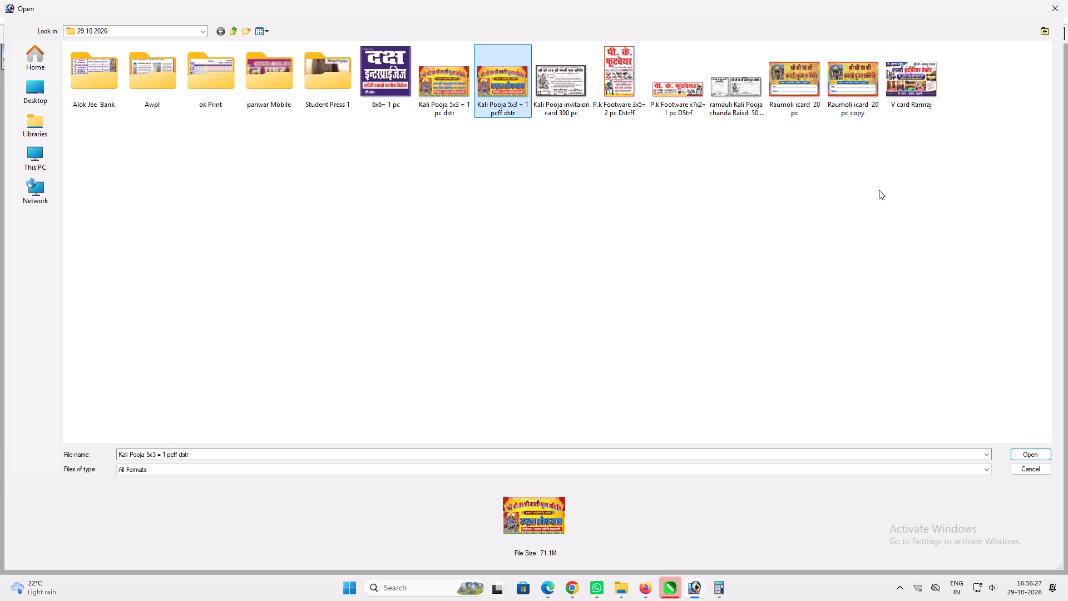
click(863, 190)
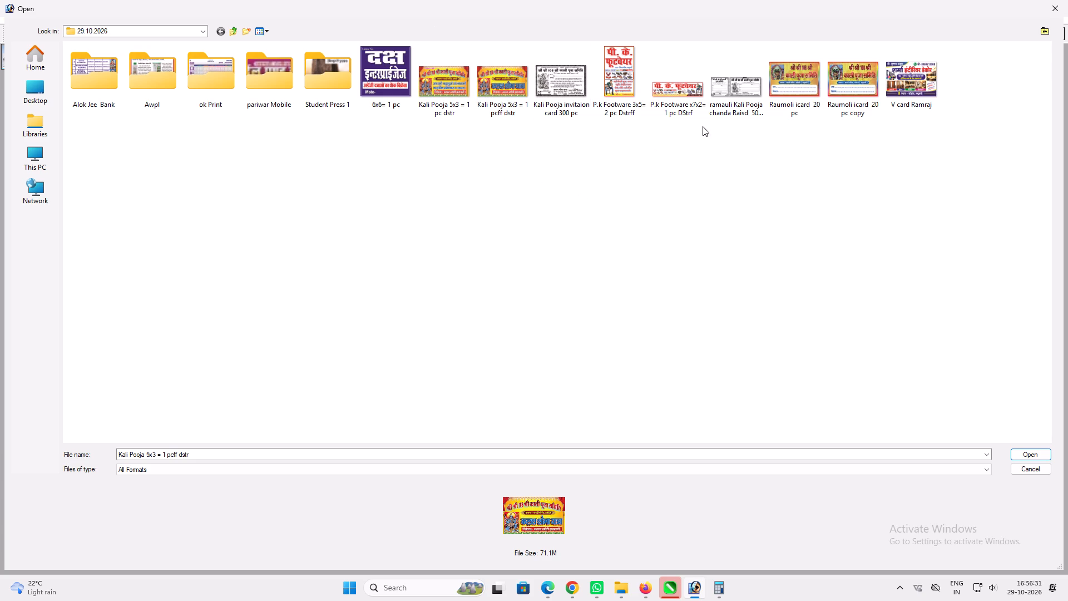
Delete the duplicate file "Raumoli icard 20 pc copy" from the 29.10.2026 folder.
click(798, 83)
click(852, 85)
key(Delete)
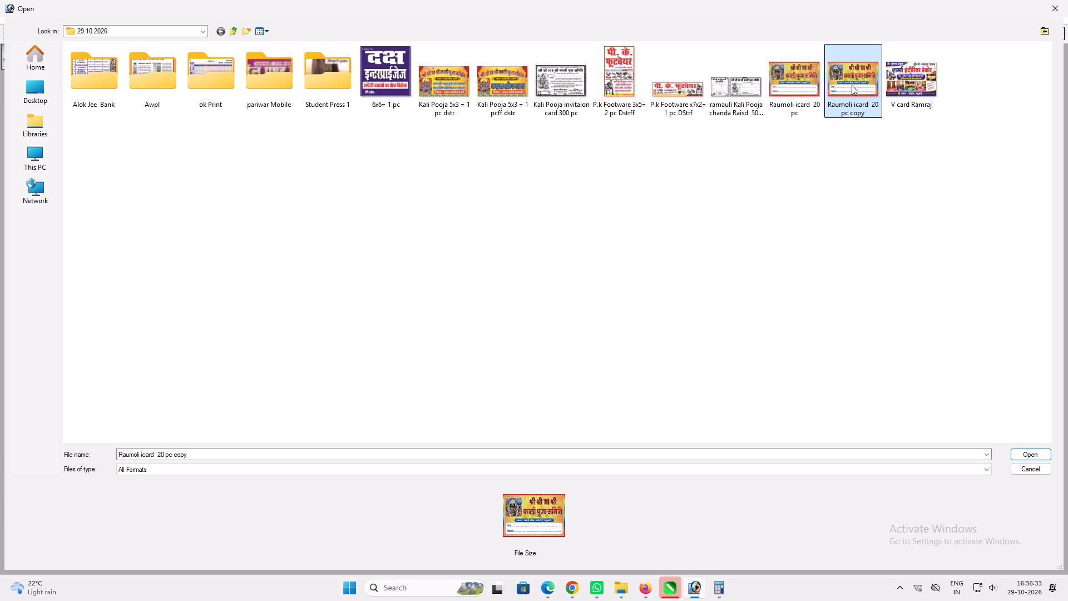
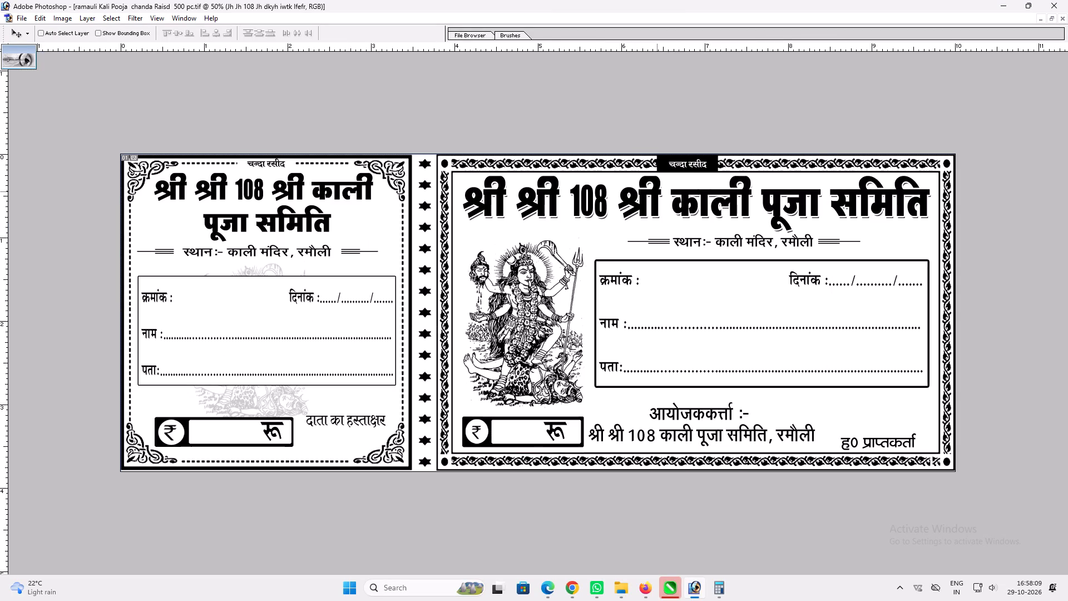
Nudge the main title श्री श्री 108 श्री काली पूजा समिति on the larger receipt slightly down.
drag(657, 191, 656, 196)
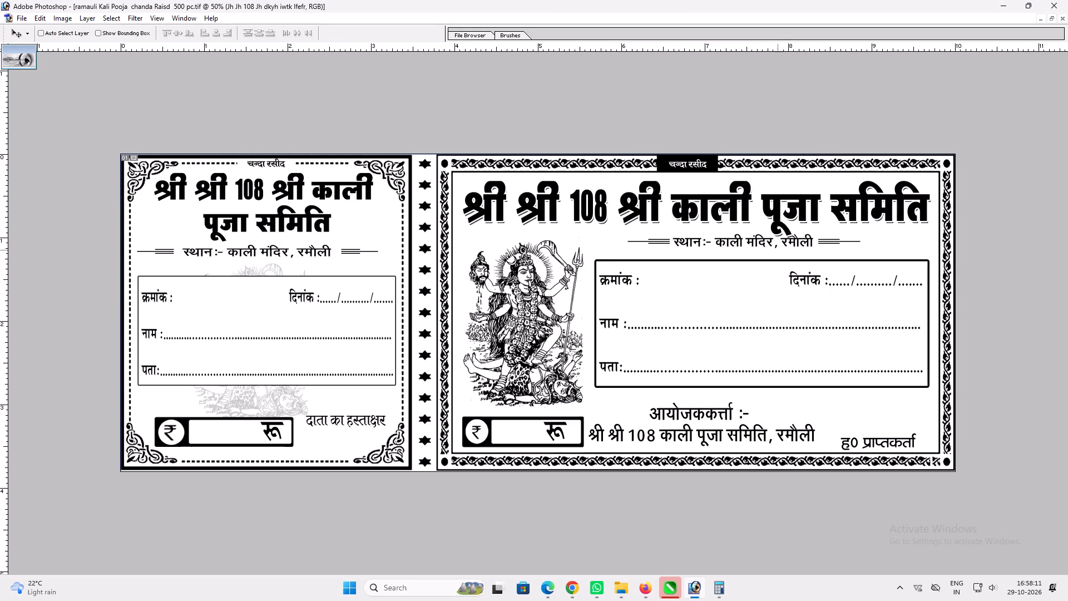
Shift the स्थान:- काली मंदिर, रमौली line and its flanking ornament lines slightly down, below the larger receipt's title.
ctrl+double_click(783, 243)
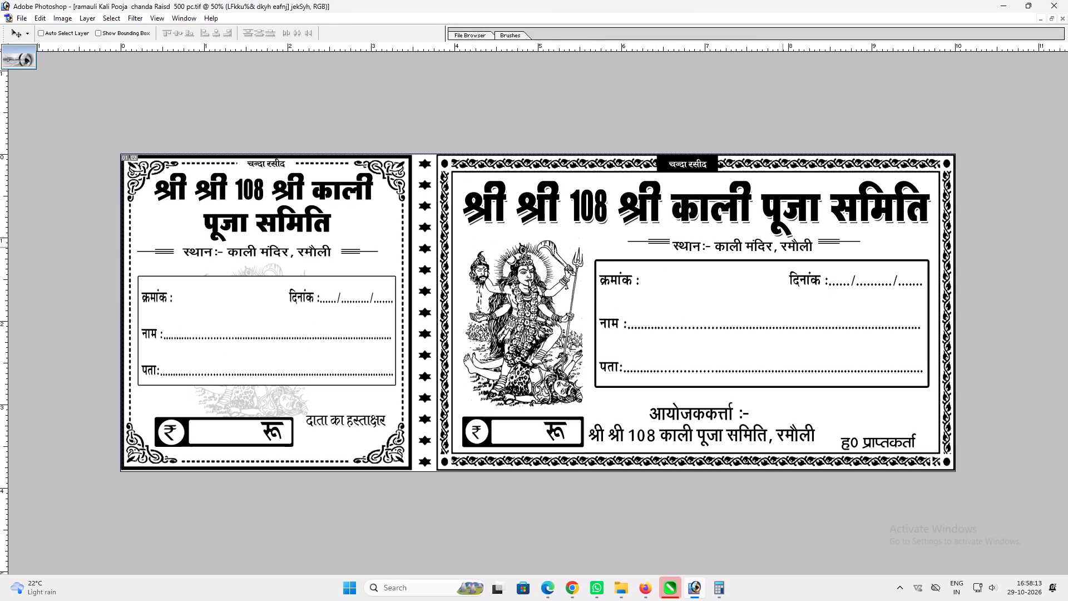
key(ctrl+z)
key(ctrl+plus)
key(ctrl+plus)
key(space)
key(space)
key(space)
key(space)
key(space)
key(space)
key(space)
key(space)
key(space)
drag(733, 263, 349, 386)
drag(737, 248, 738, 252)
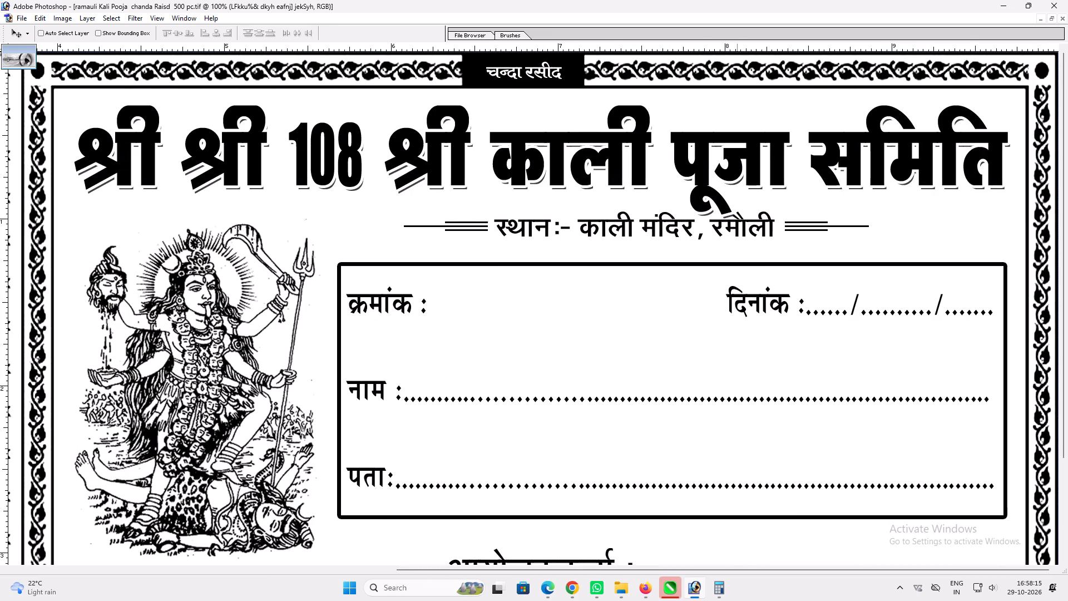
drag(738, 252, 739, 254)
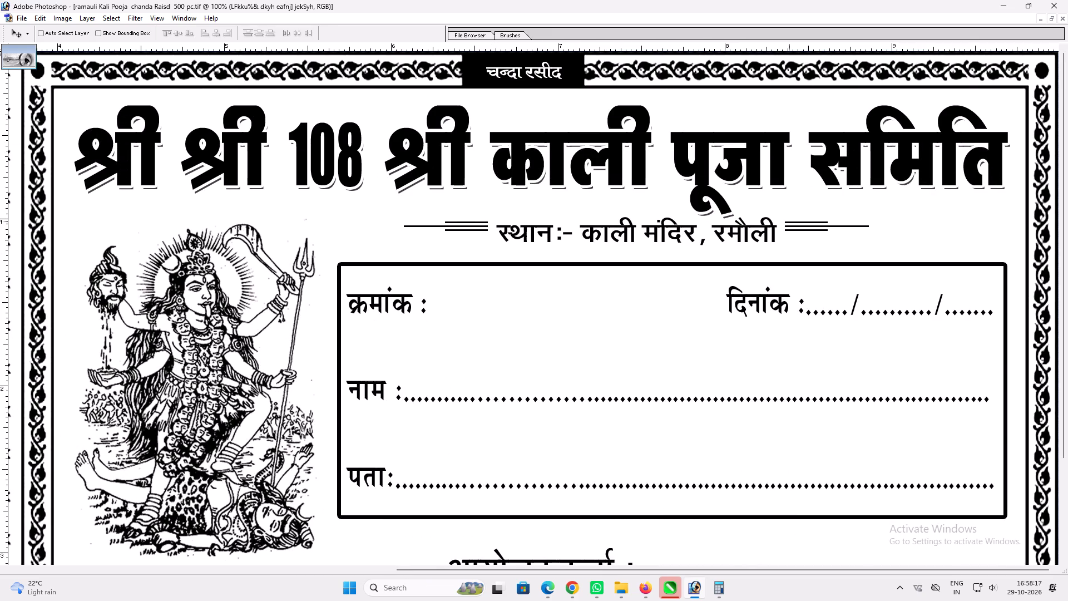
ctrl+click(789, 221)
drag(789, 221, 789, 229)
ctrl+click(774, 228)
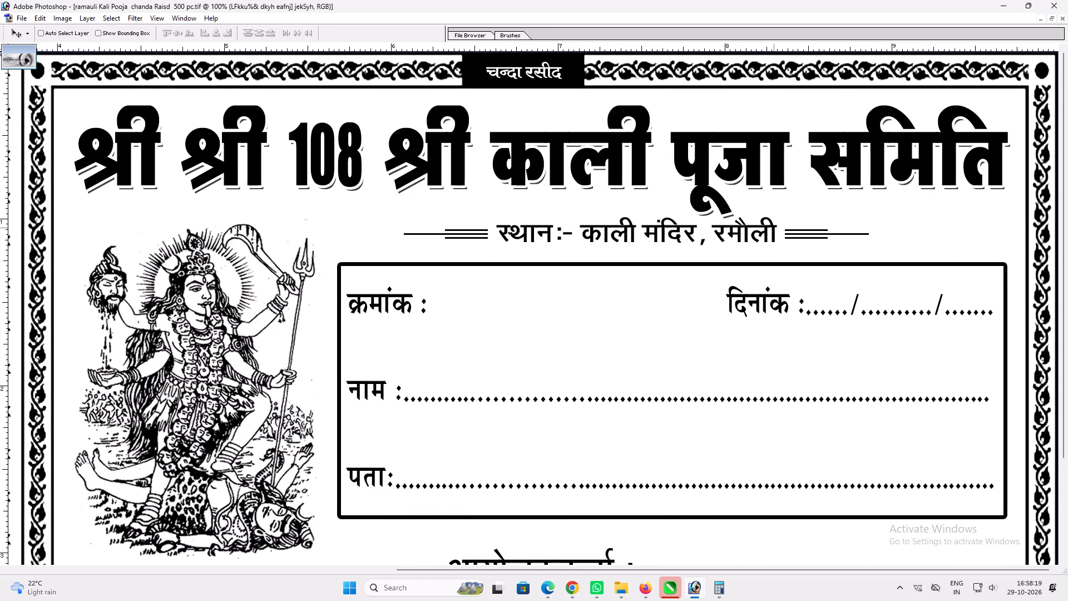
Duplicate the स्थान line above the larger receipt's title and replace the copy's text with स्थापित:- 1990.
alt+drag(771, 231, 783, 114)
key(t)
click(773, 122)
key(ctrl+a)
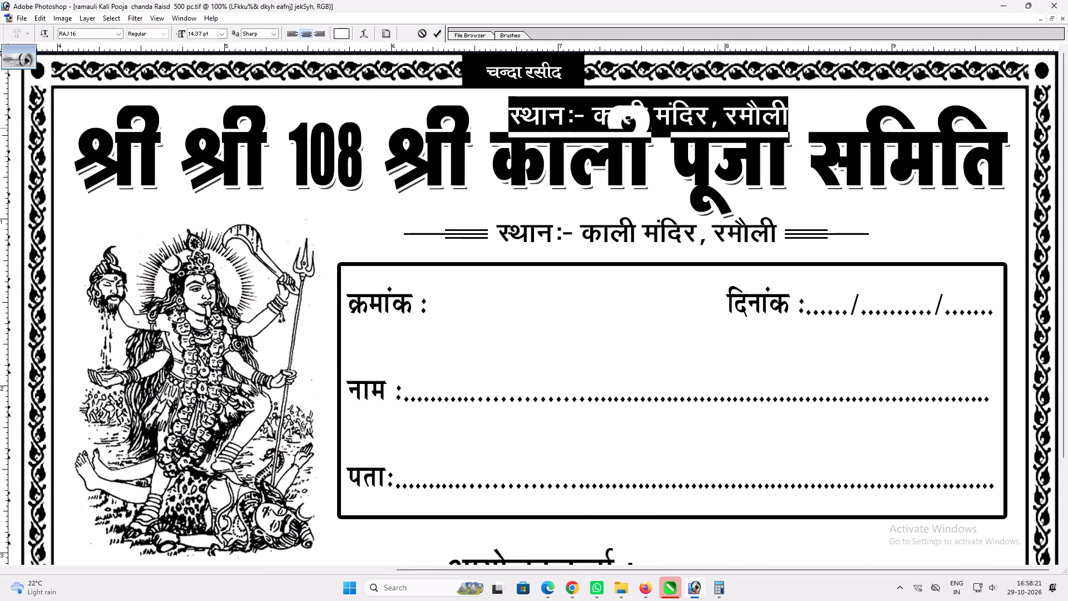
key(shift+l)
drag(761, 185, 784, 184)
text(Fkkfir)
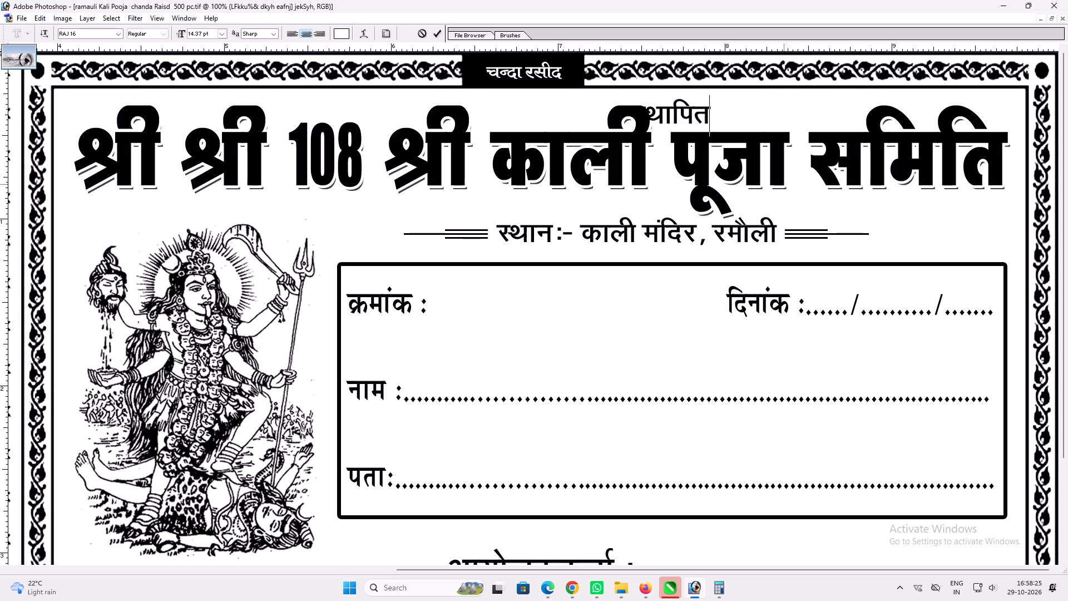
drag(718, 225, 759, 226)
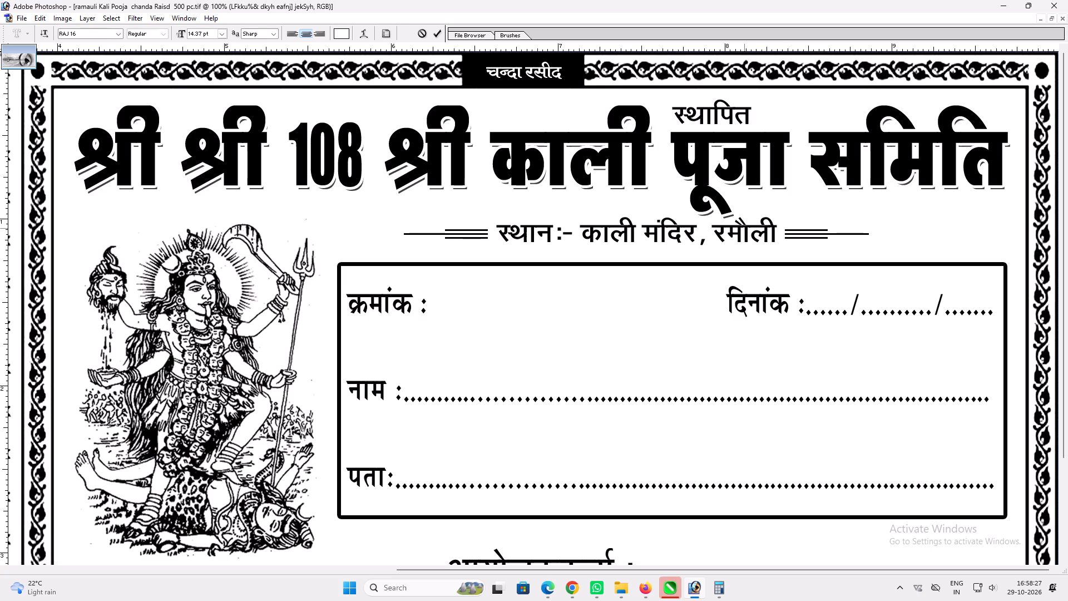
text(%& 1990)
key(Return)
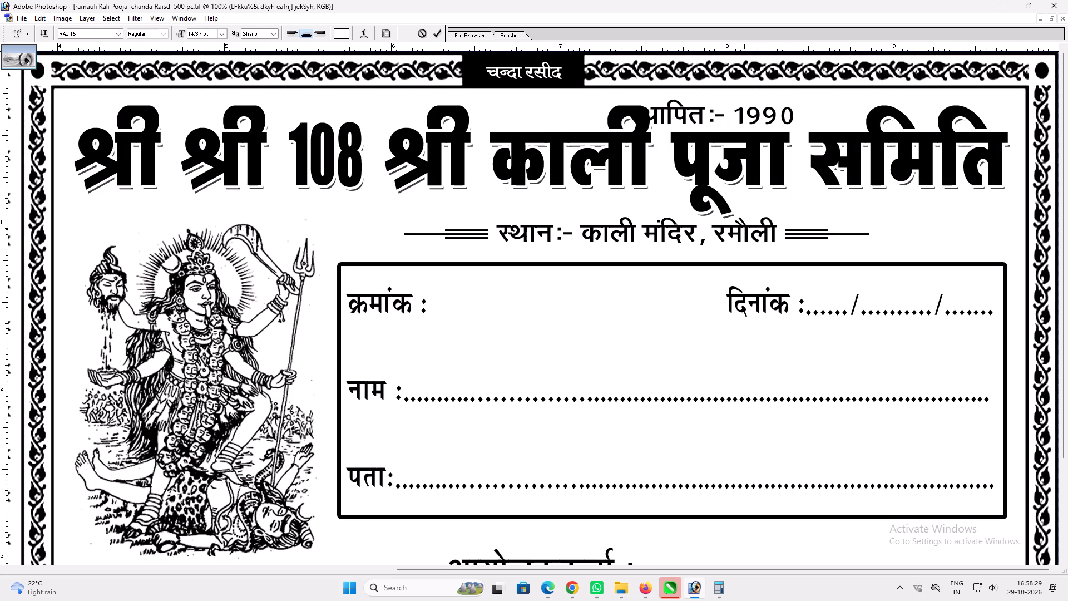
Position the स्थापित:- 1990 text just above पूजा in the larger receipt's title, clear of the काली lettering.
text(vvv)
drag(721, 133, 762, 128)
key(space)
key(space)
key(space)
right_click(738, 126)
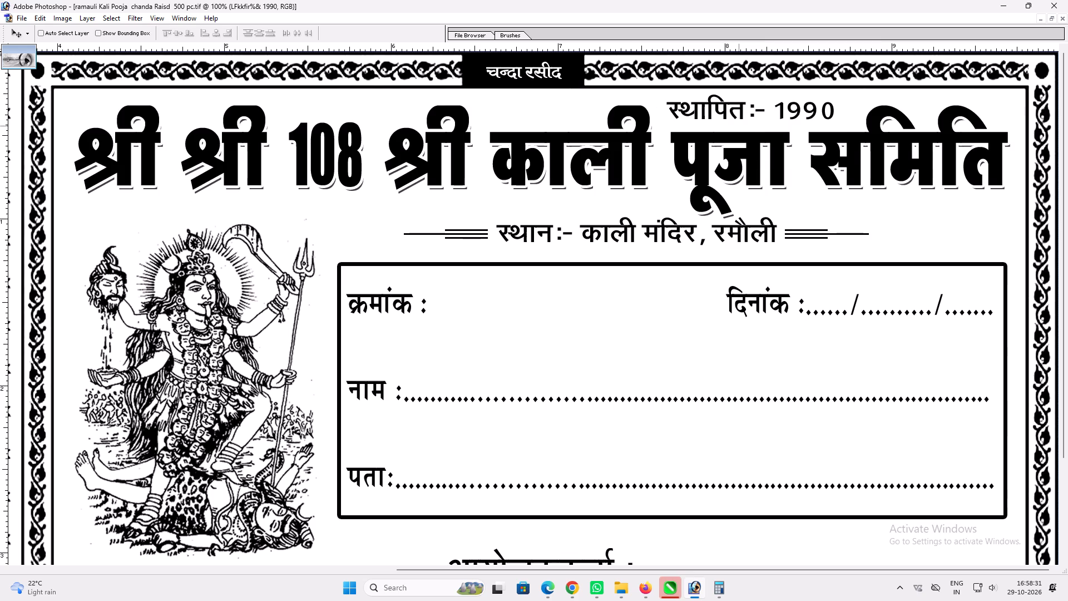
drag(748, 129, 754, 131)
Save the Kali Pooja चन्दा रसीद document.
key(ctrl+s)
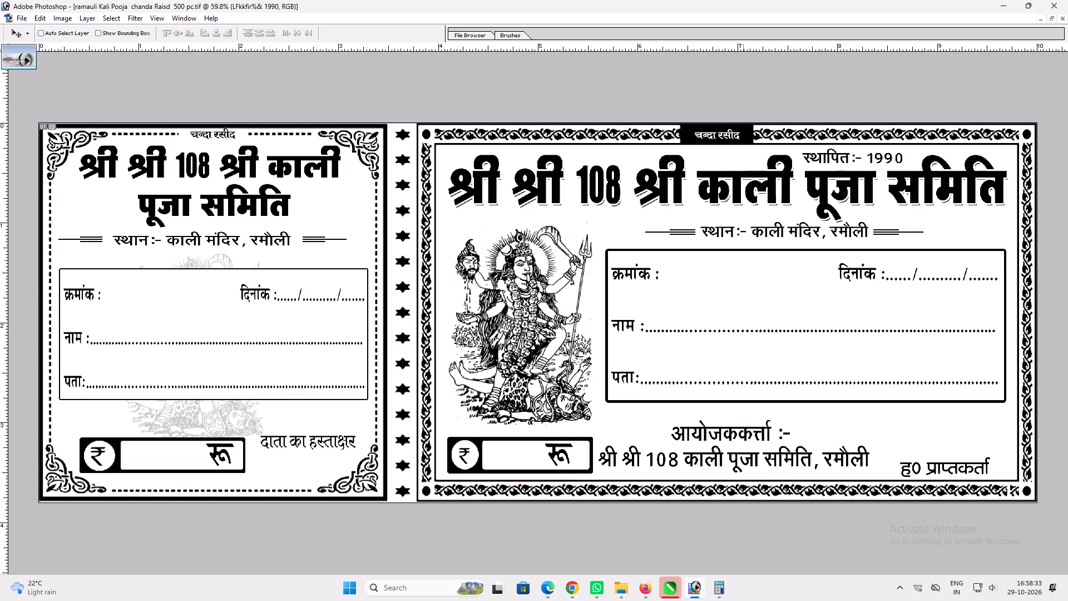
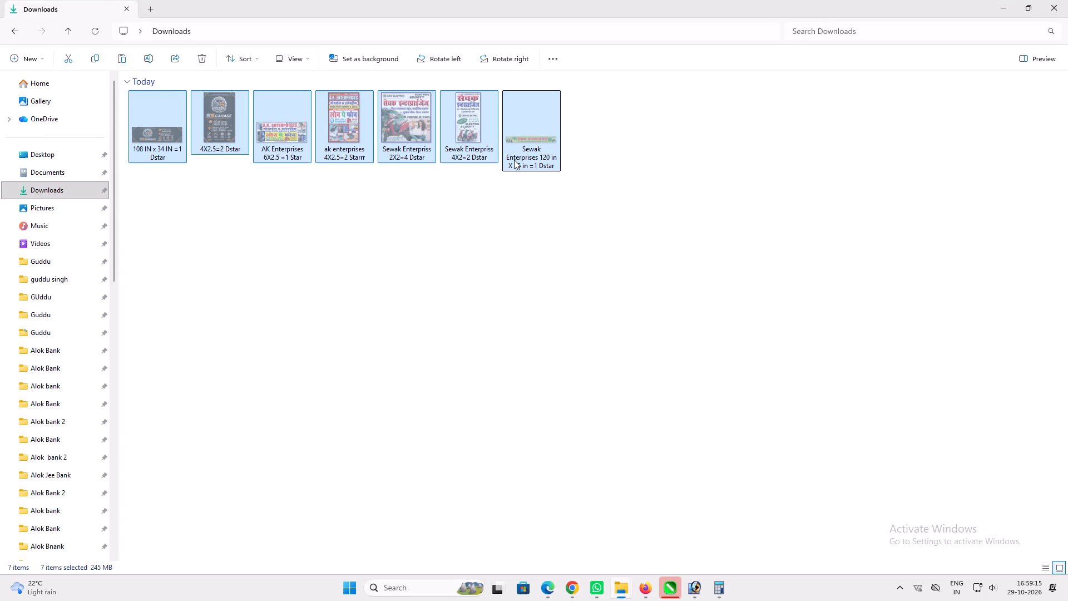
Cut all seven banner image files in the Downloads folder, from 108 IN x 34 IN =1 Dstar through the Sewak Enterprises designs.
key(ctrl+x)
key(ctrl+x)
click(275, 175)
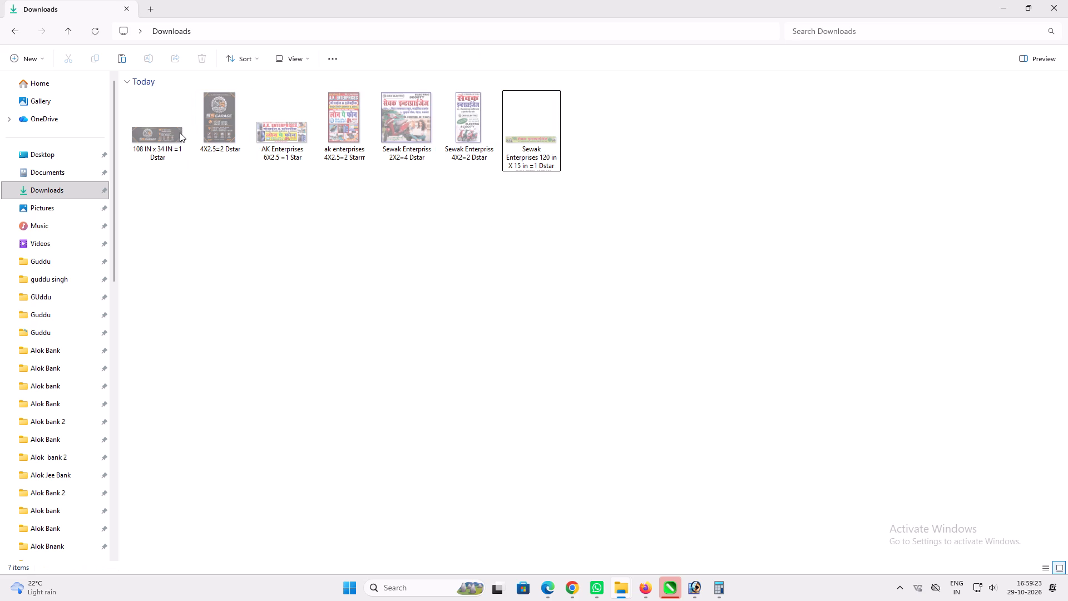
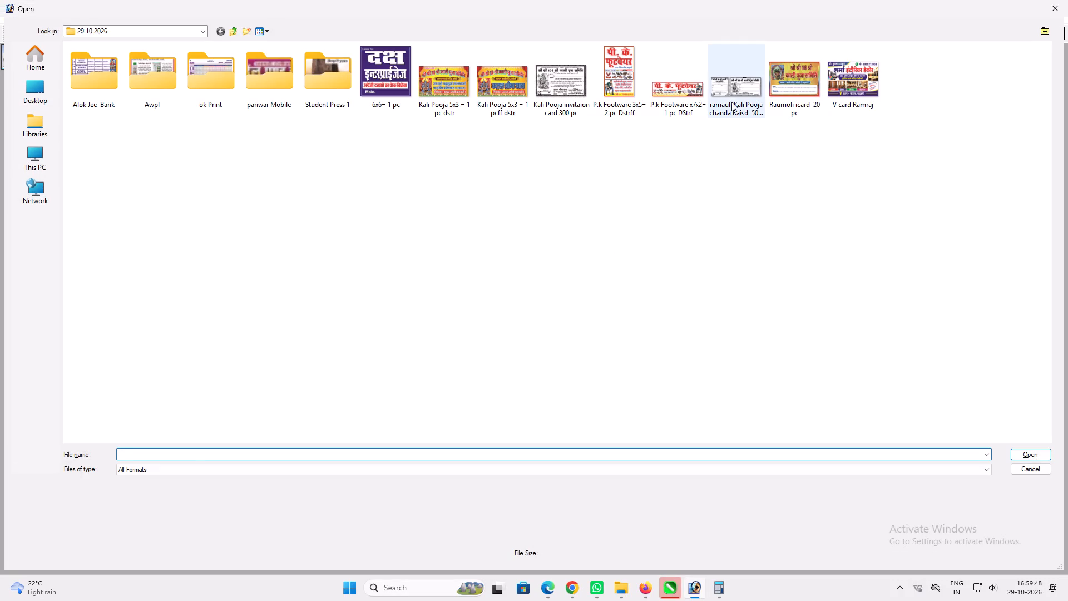
In Photoshop, select the Kali Pooja invitaion card 300 pc file from the 29.10.2026 folder for opening.
click(586, 75)
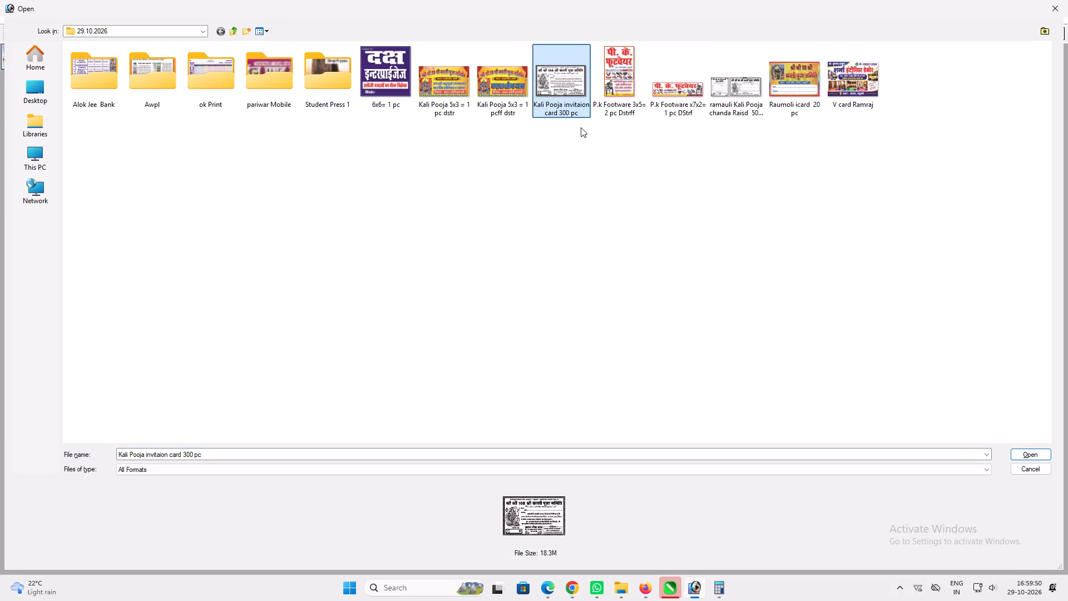
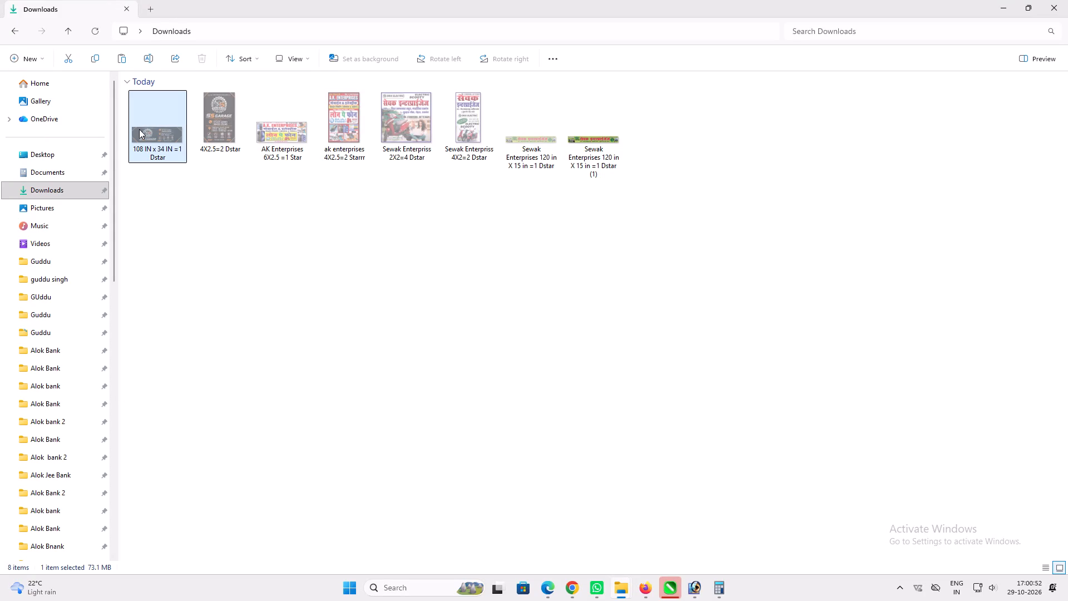
In File Explorer, select the file Sewak Enterprises 120 in X 15 in =1 Dstar (1) in the Downloads folder.
click(597, 177)
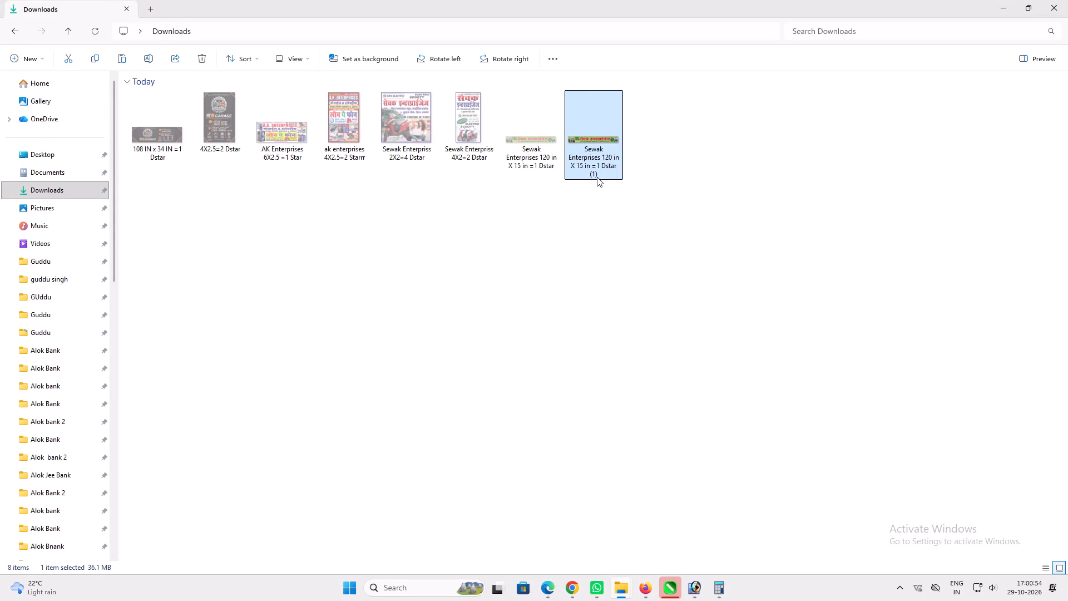
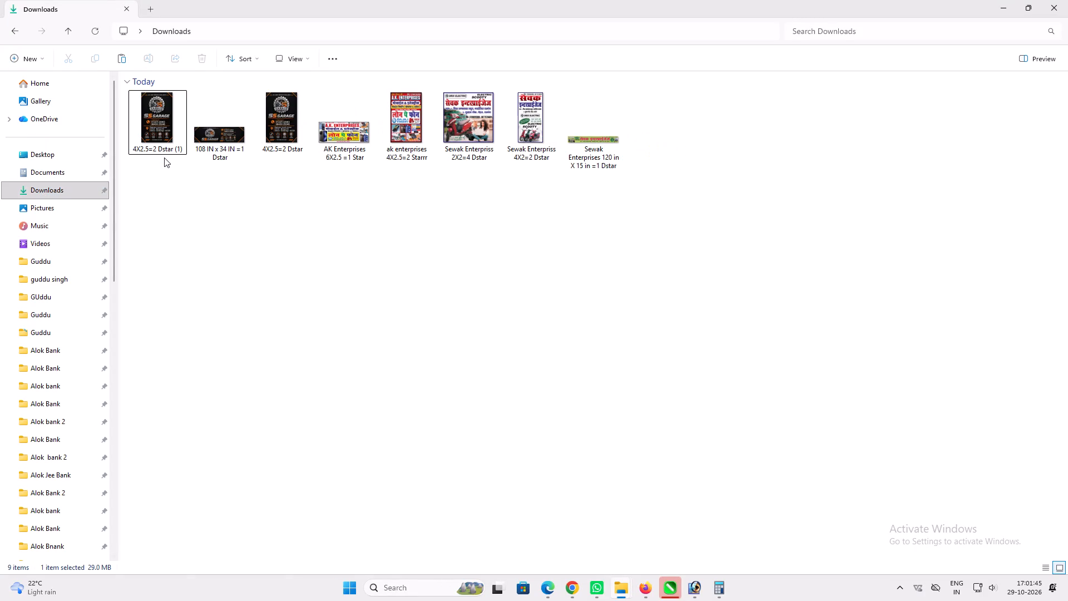
Select the duplicate image file 4X2.5=2 Dstar (1) in the Downloads folder.
click(160, 142)
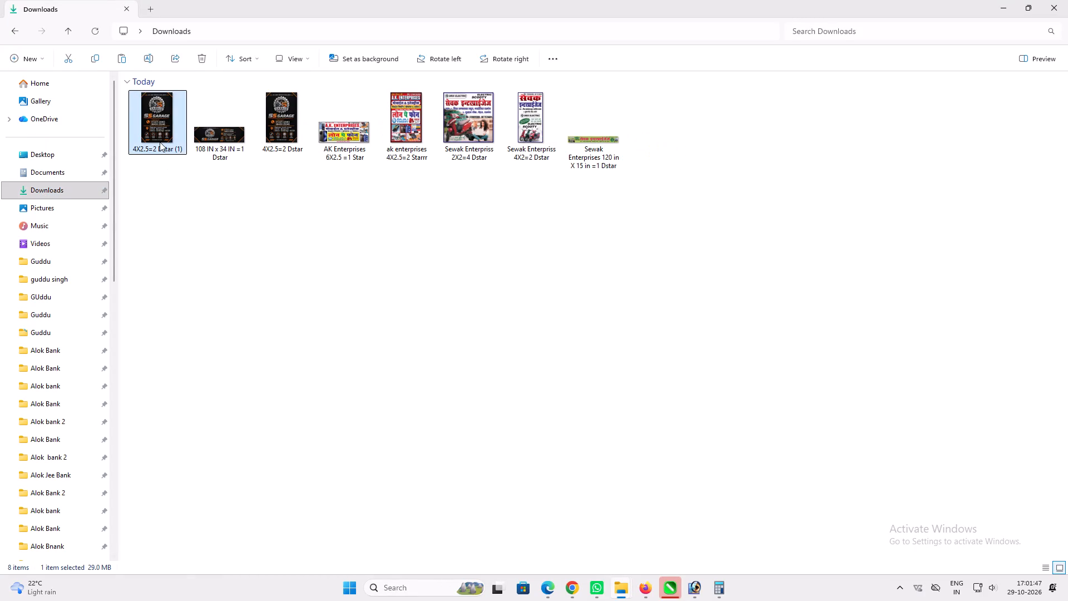
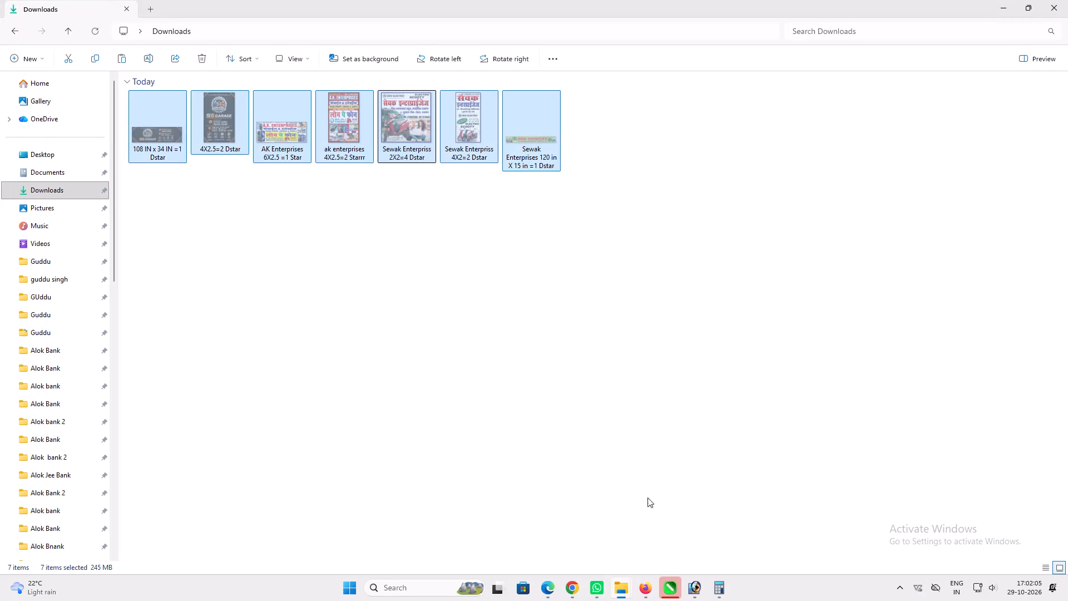
Switch to Photoshop and, while opening a file, create a folder named Rose Printing Press 1 in the 29.10.2026 folder.
click(693, 589)
double_click(467, 196)
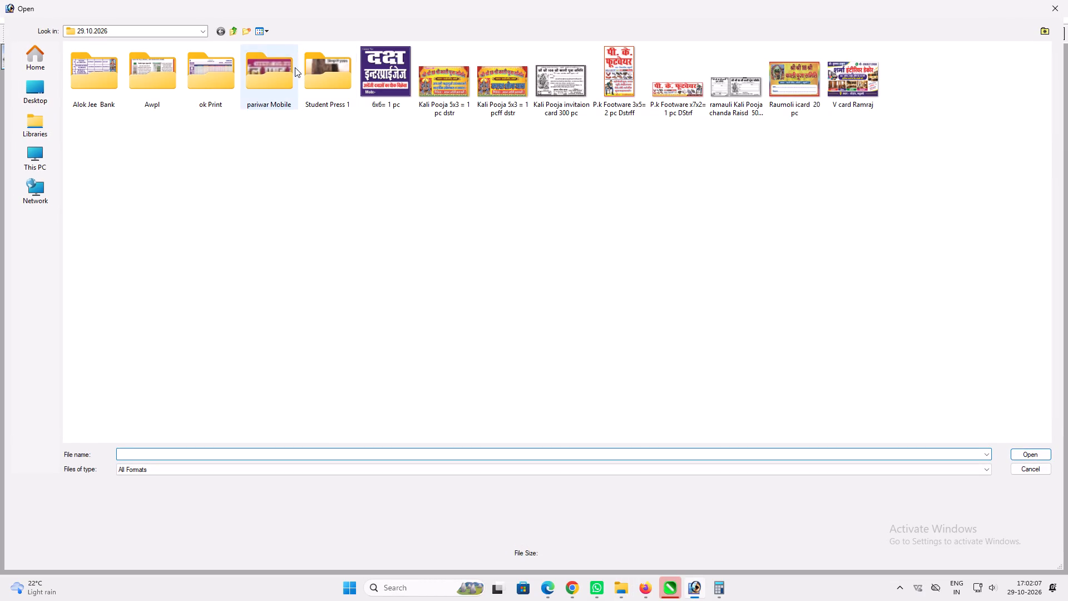
click(244, 32)
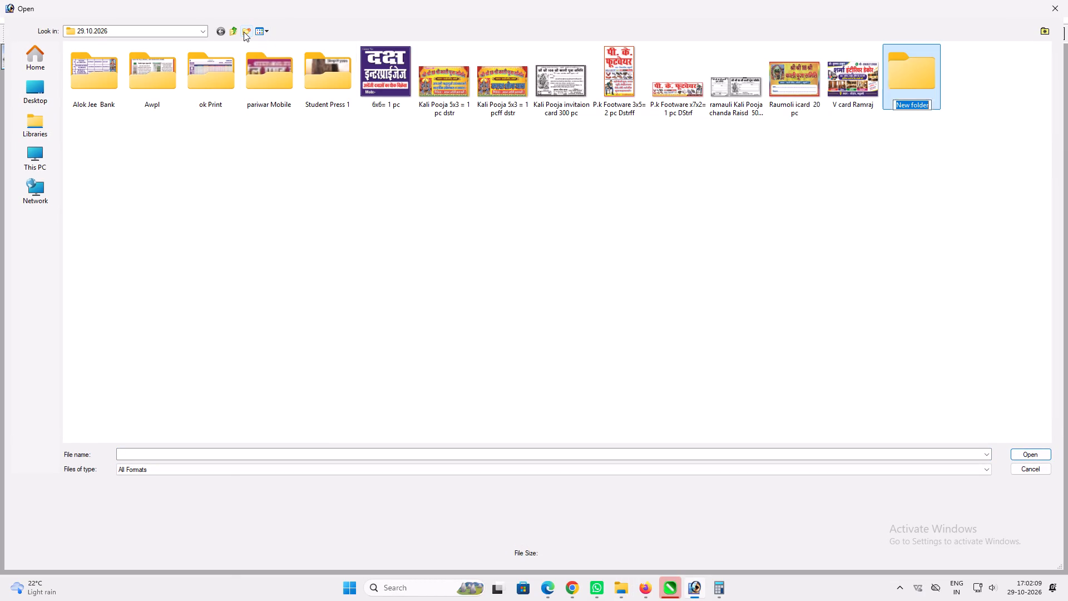
key(shift+s)
key(BackSpace)
text(Rose)
text(Printing)
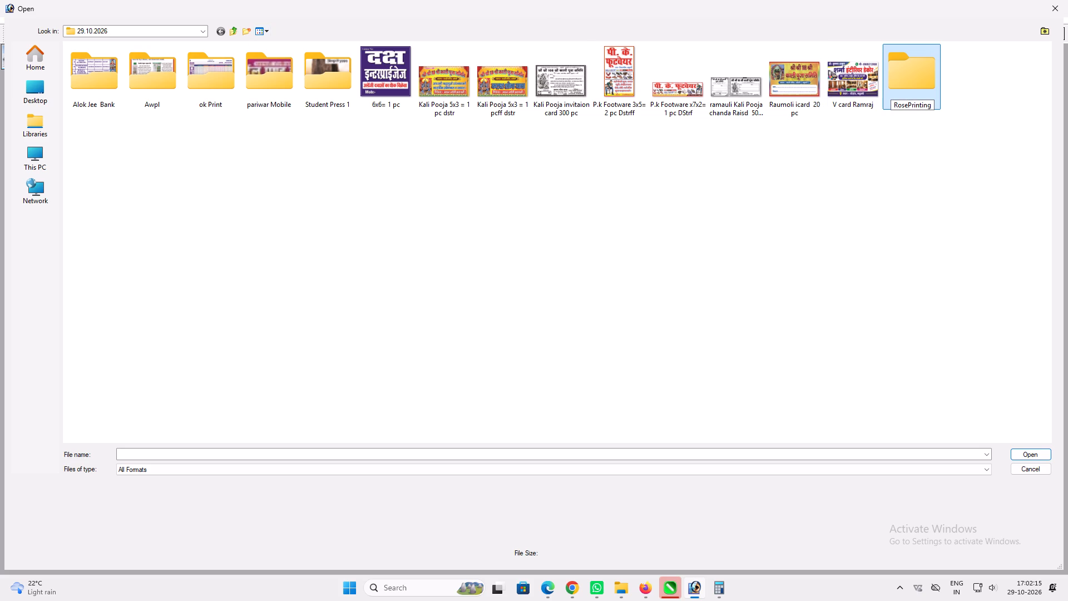
click(906, 104)
key(space)
key(End)
key(space)
text(Press 1)
key(Return)
Paste the seven copied Downloads image files into the Rose Printing Press 1 folder.
key(Return)
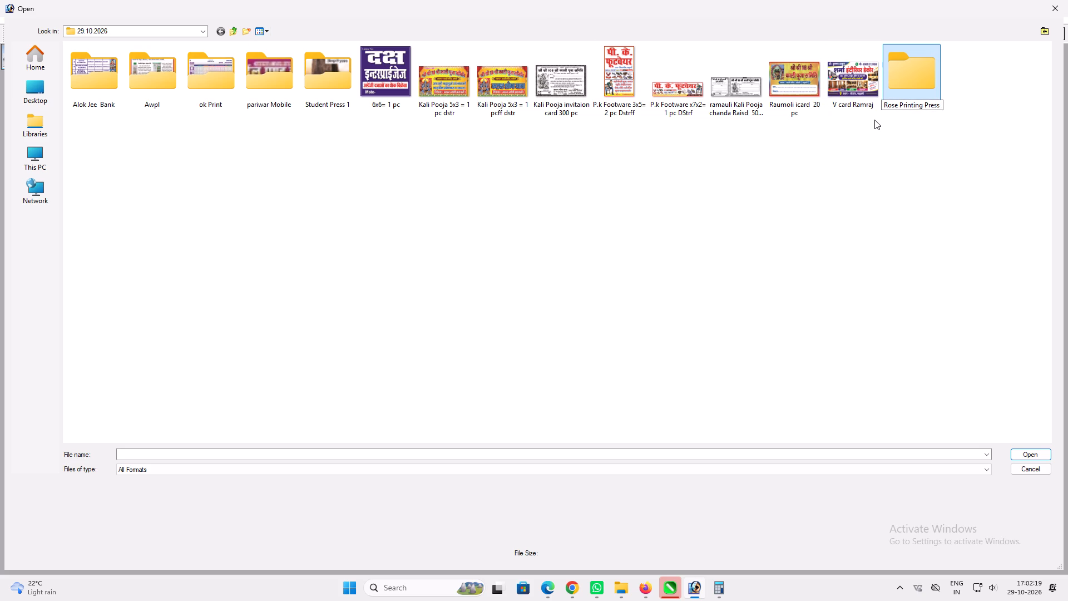
click(793, 148)
key(ctrl+v)
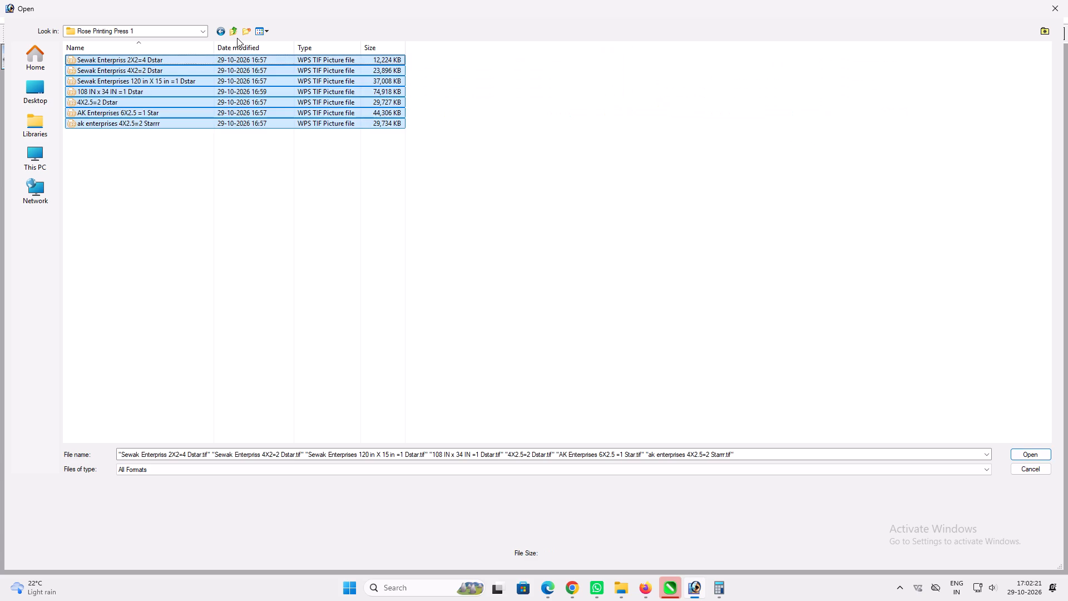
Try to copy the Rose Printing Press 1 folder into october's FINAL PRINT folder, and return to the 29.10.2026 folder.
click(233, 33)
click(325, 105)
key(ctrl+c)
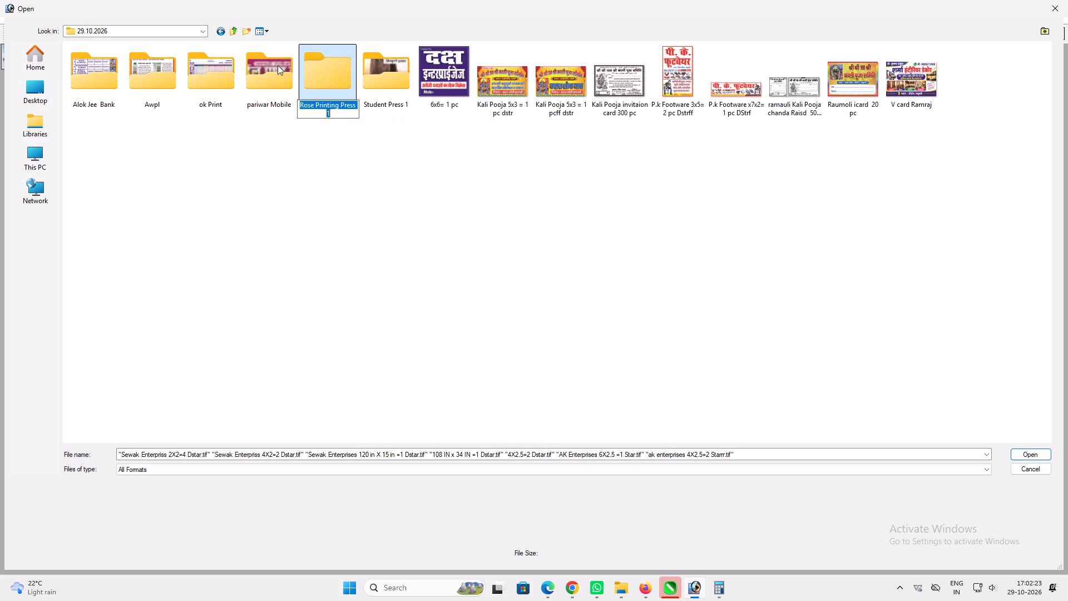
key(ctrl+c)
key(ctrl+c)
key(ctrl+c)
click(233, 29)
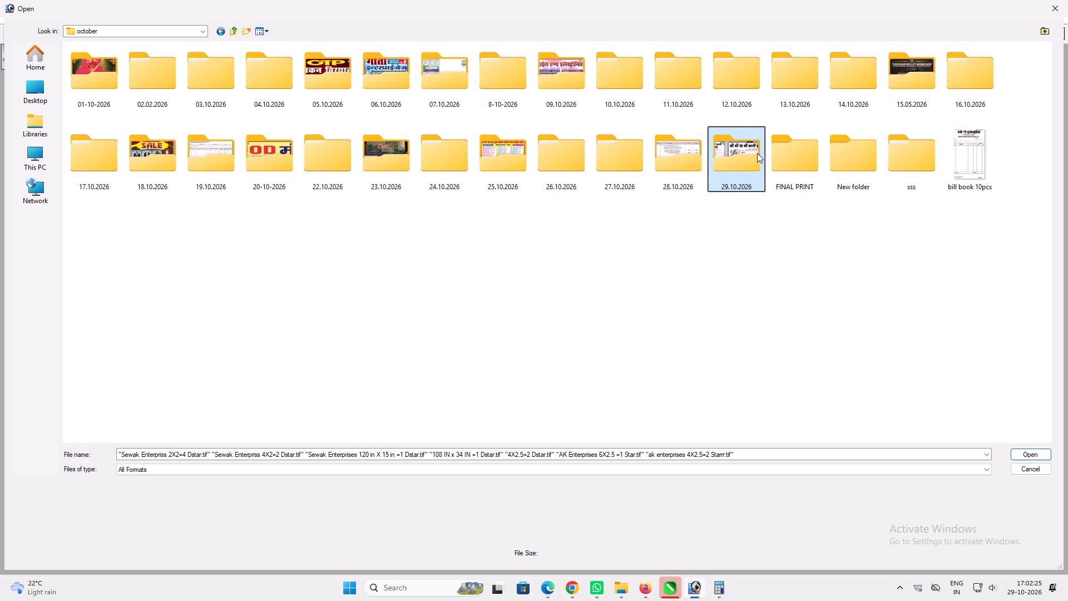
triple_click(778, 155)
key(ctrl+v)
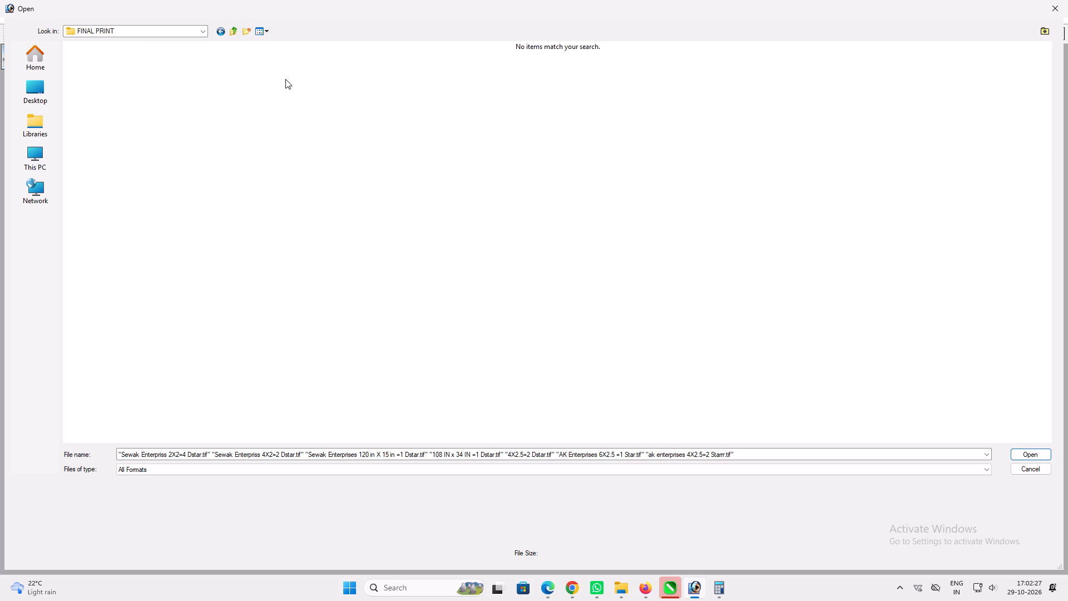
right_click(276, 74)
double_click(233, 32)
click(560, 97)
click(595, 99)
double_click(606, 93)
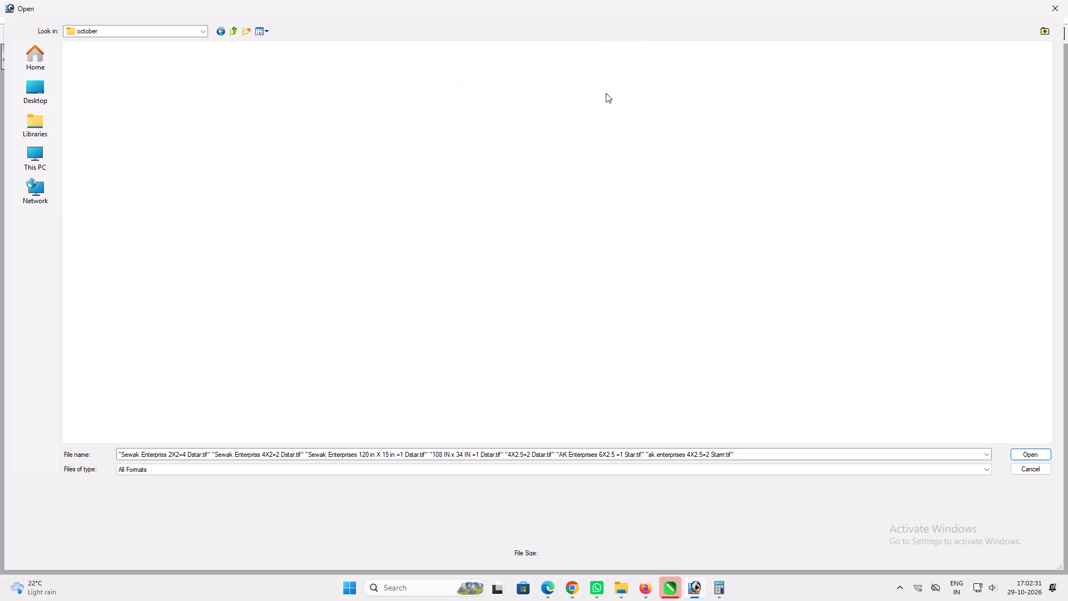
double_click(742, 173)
Copy the Rose Printing Press 1 folder from 29.10.2026 and paste it into october's FINAL PRINT folder.
click(336, 85)
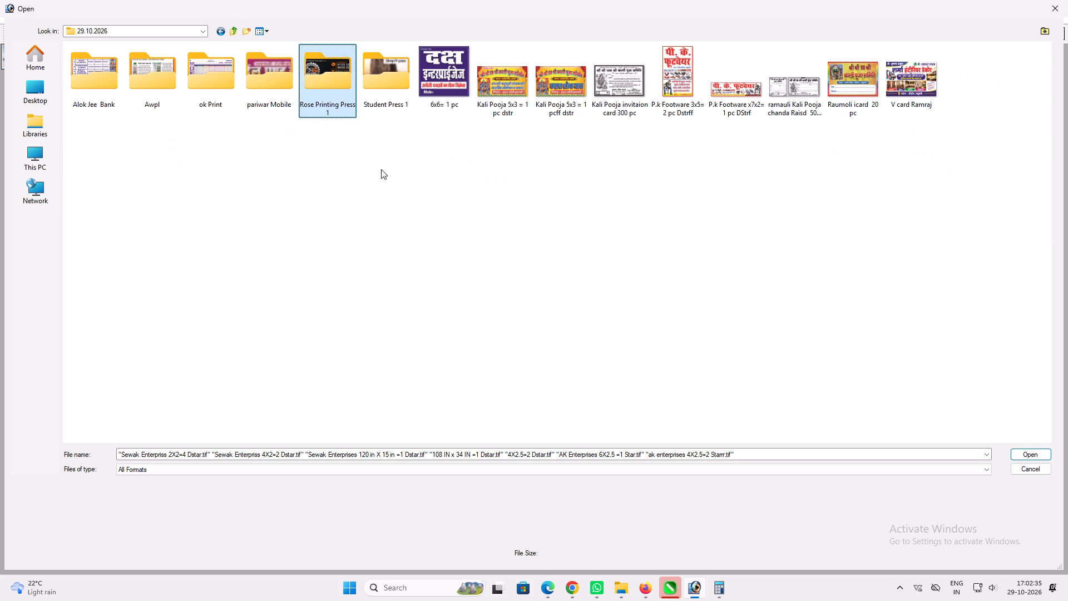
key(ctrl+c)
key(ctrl+c)
key(ctrl+c)
key(ctrl+c)
key(ctrl+c)
ctrl+click(235, 30)
click(473, 184)
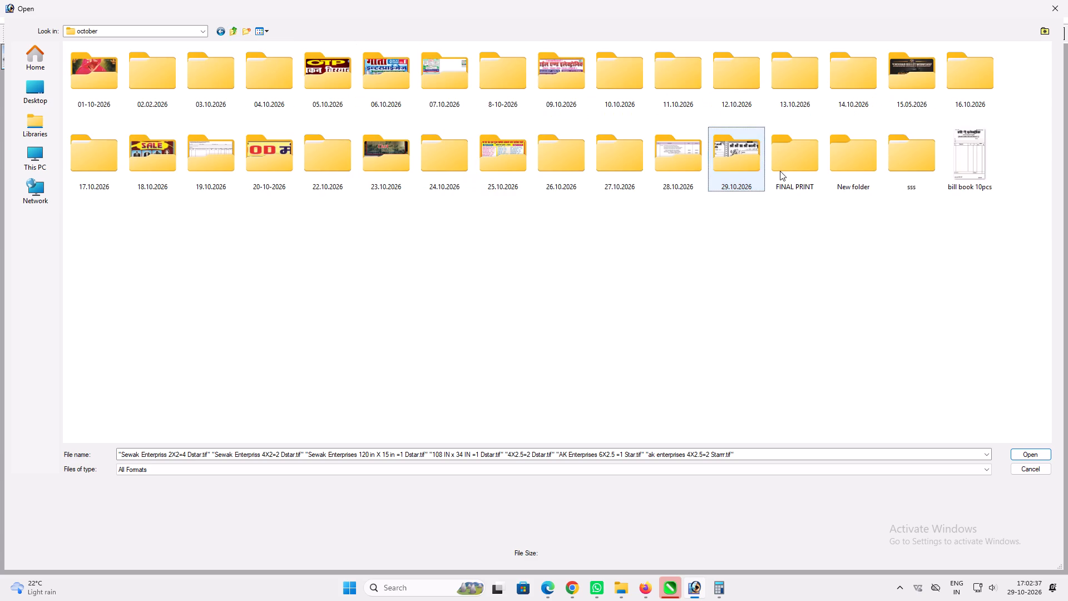
double_click(790, 158)
click(742, 199)
key(ctrl+v)
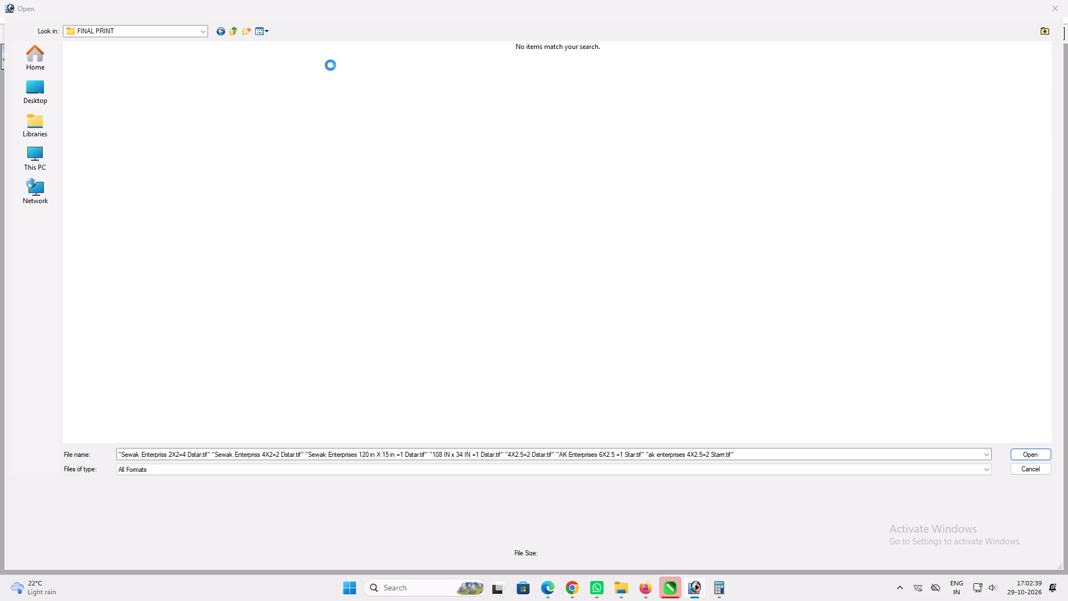
Refresh the october folder, return to 29.10.2026 and move the Rose Printing Press 1 folder into ok Print.
click(236, 33)
click(763, 204)
click(753, 181)
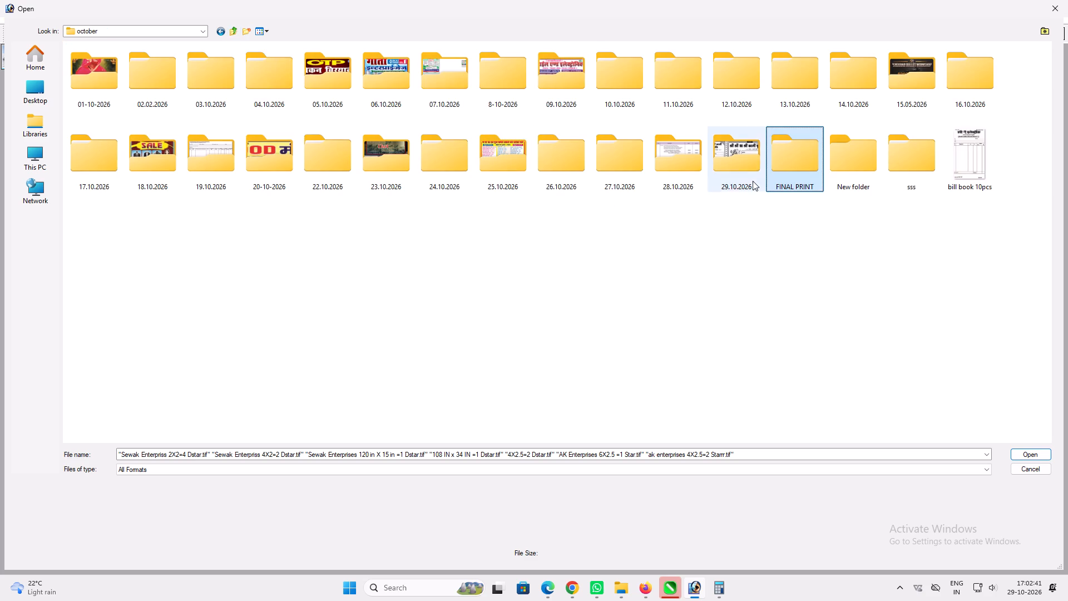
click(762, 264)
ctrl+click(773, 185)
click(769, 273)
right_click(767, 269)
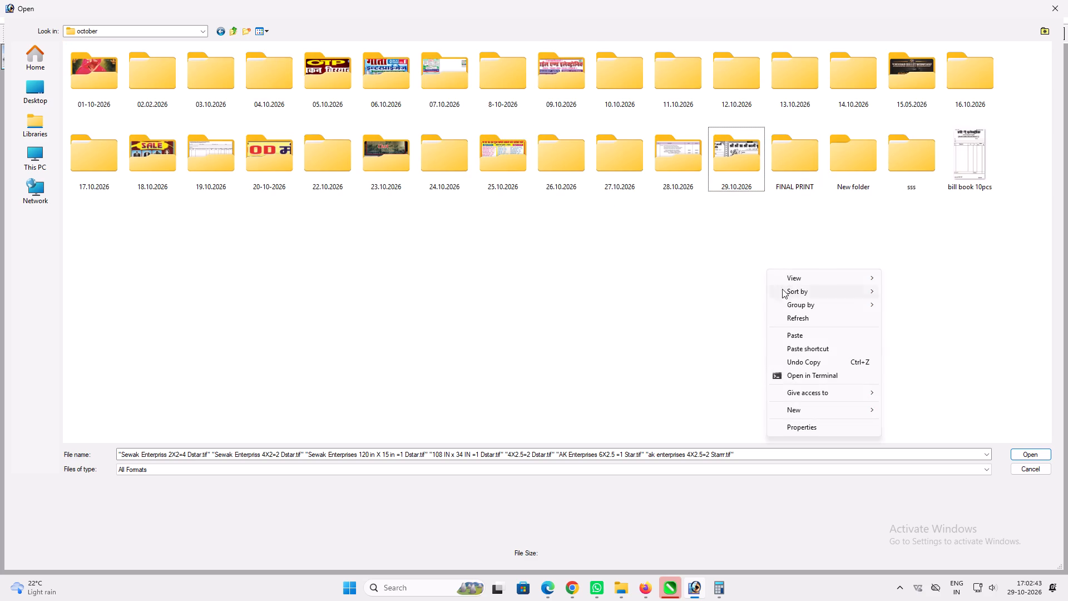
click(802, 324)
double_click(747, 157)
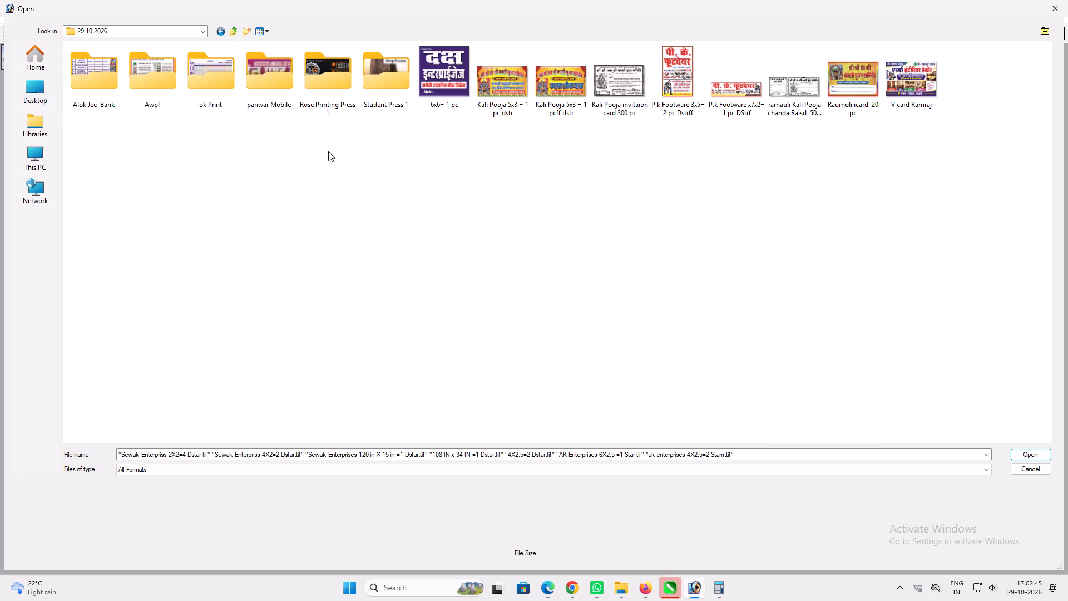
drag(315, 86, 203, 50)
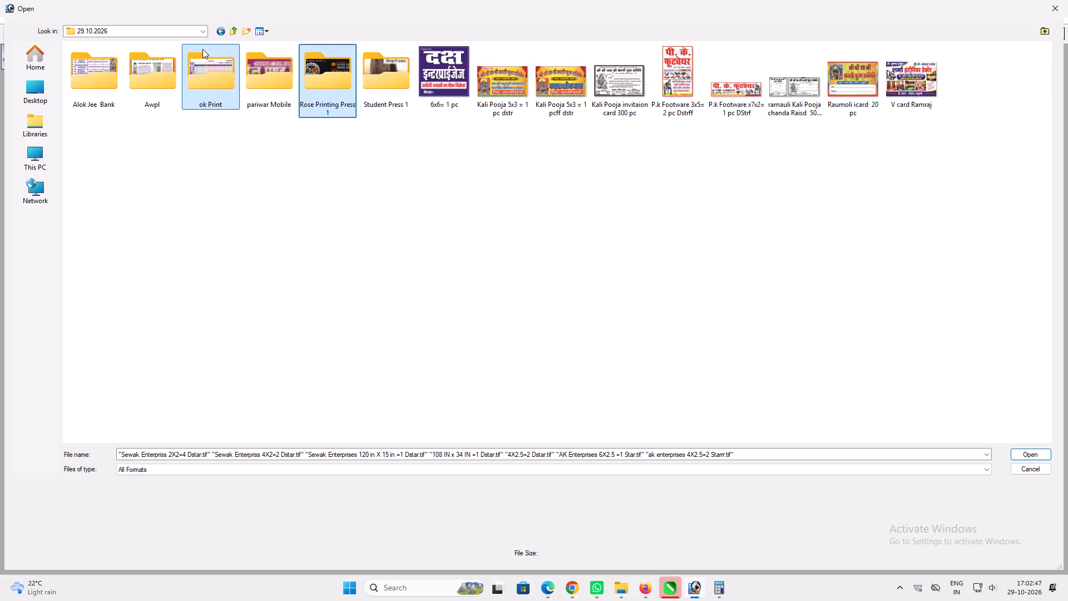
click(456, 137)
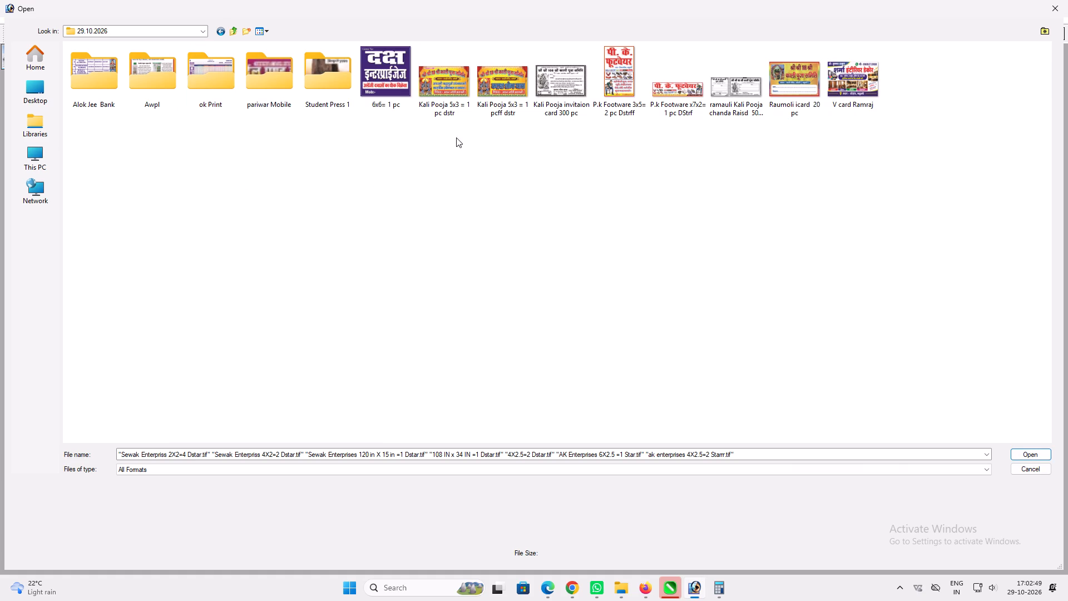
Create a folder named Kali Pooja Ramauli in the 29.10.2026 folder.
click(400, 90)
click(243, 36)
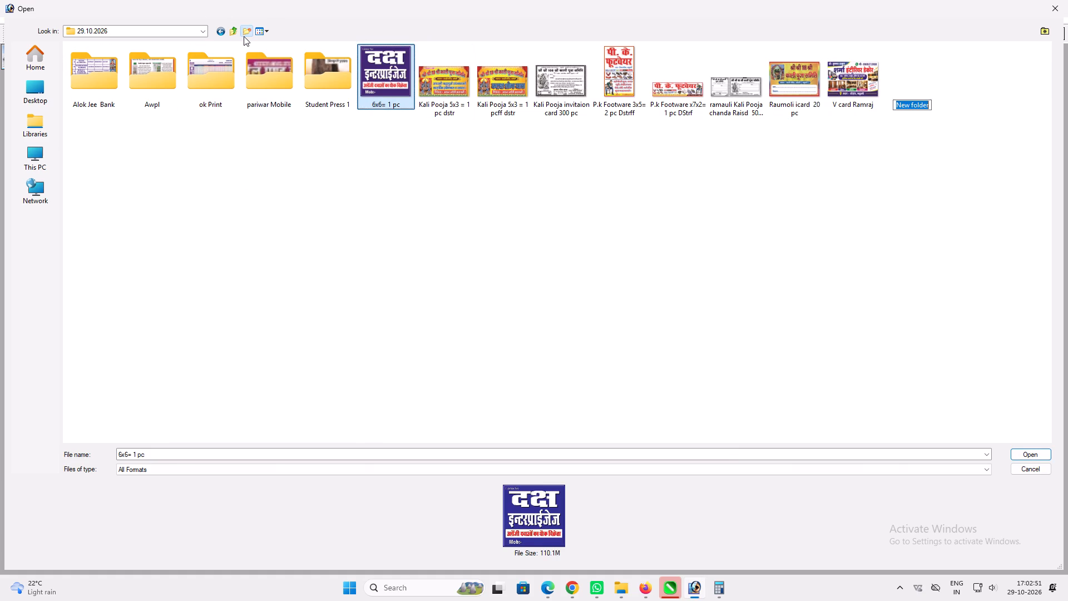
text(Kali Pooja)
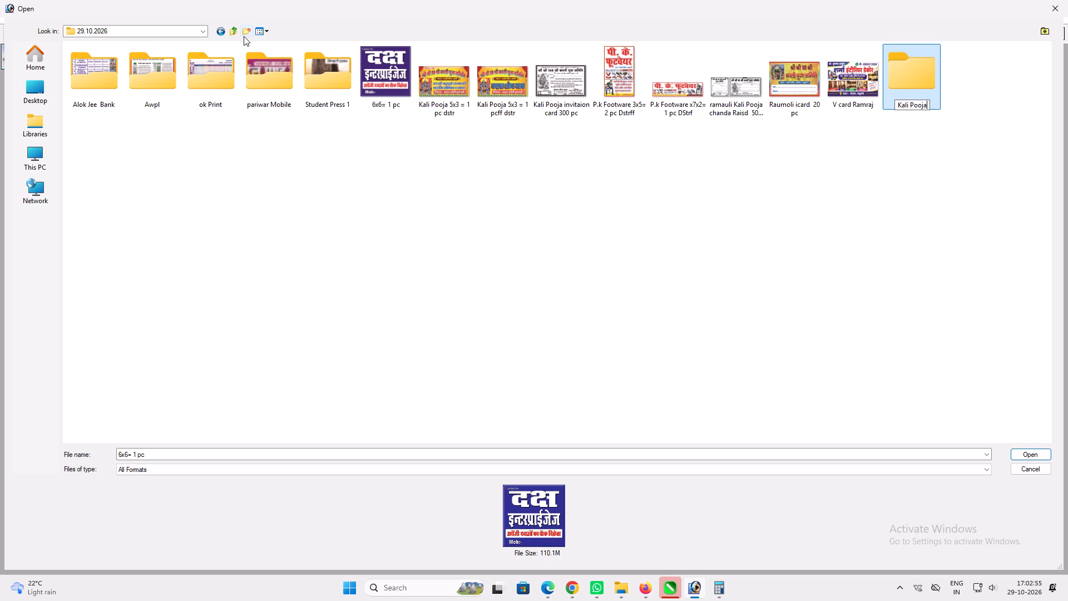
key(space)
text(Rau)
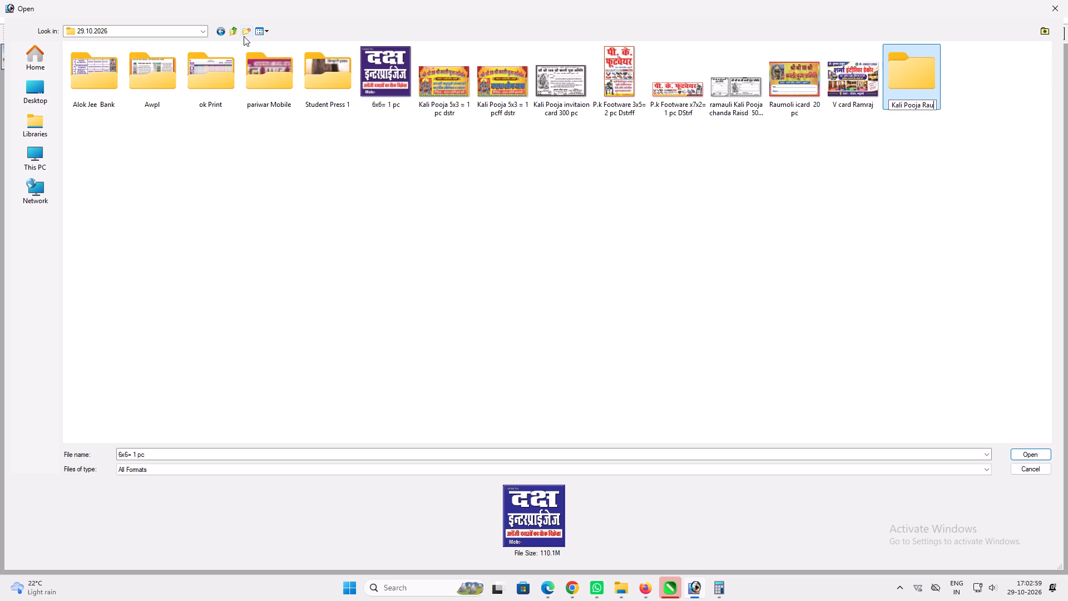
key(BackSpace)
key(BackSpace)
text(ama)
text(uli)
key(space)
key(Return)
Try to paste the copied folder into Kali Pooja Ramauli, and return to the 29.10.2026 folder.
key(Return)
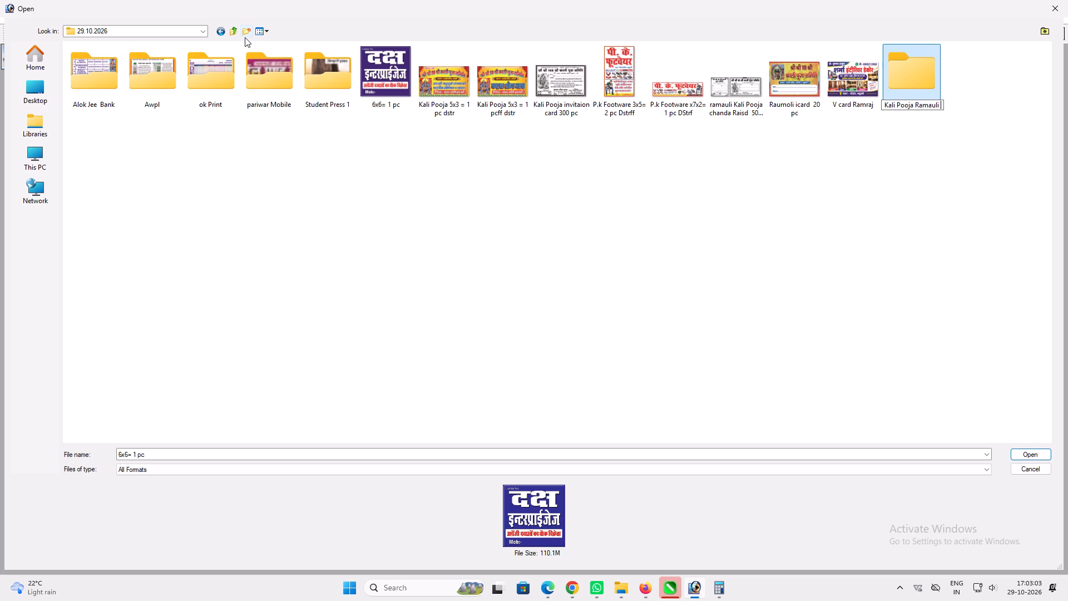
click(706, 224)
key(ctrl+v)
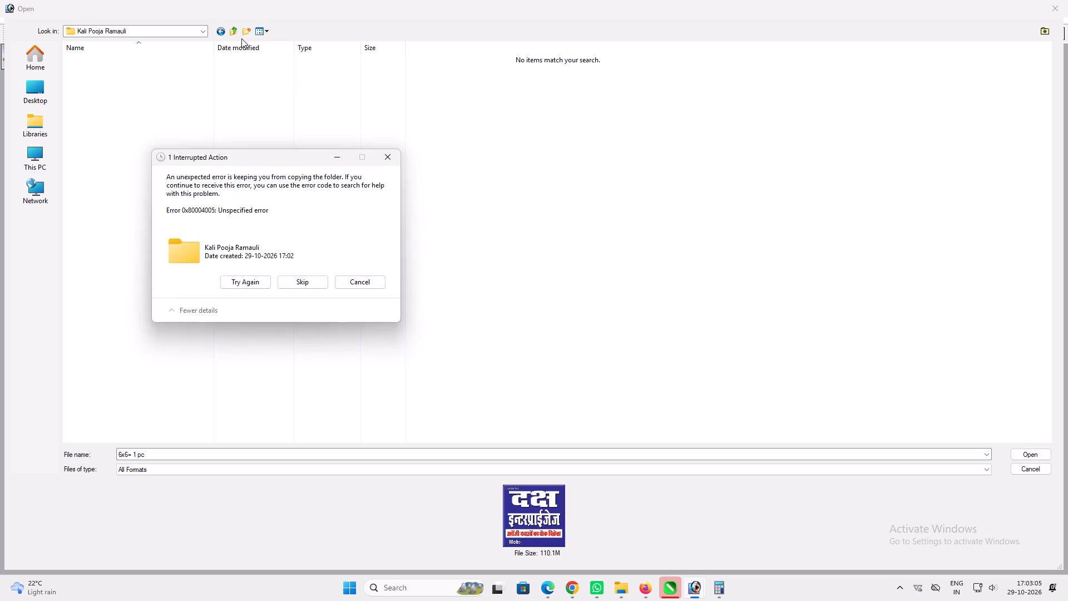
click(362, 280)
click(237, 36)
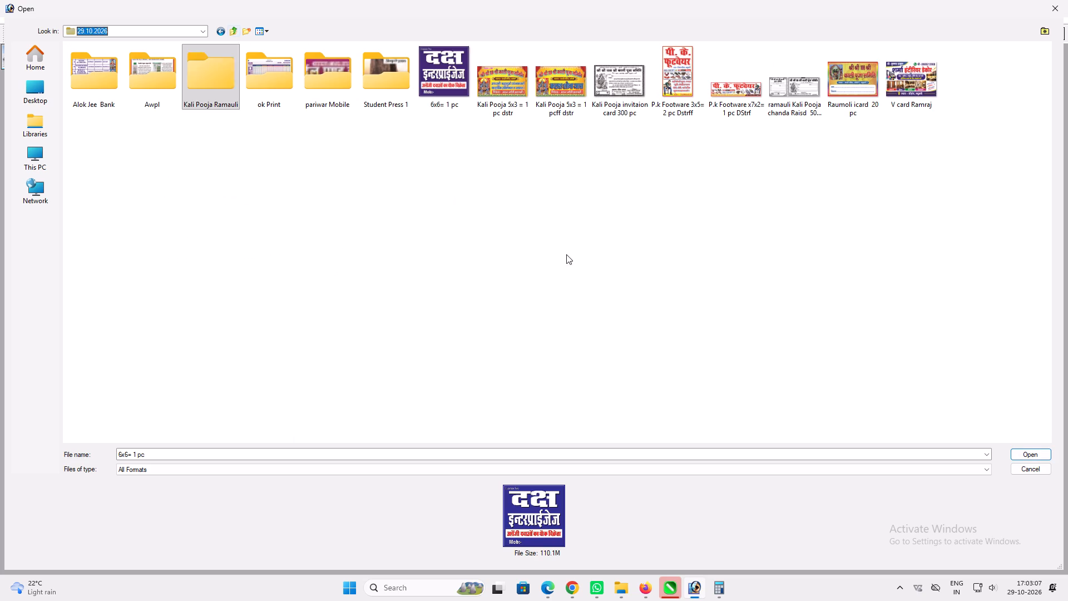
Move the two Kali Pooja 5x3 files and the Kali Pooja invitation card 300 pc file into the Kali Pooja Ramauli folder.
click(566, 254)
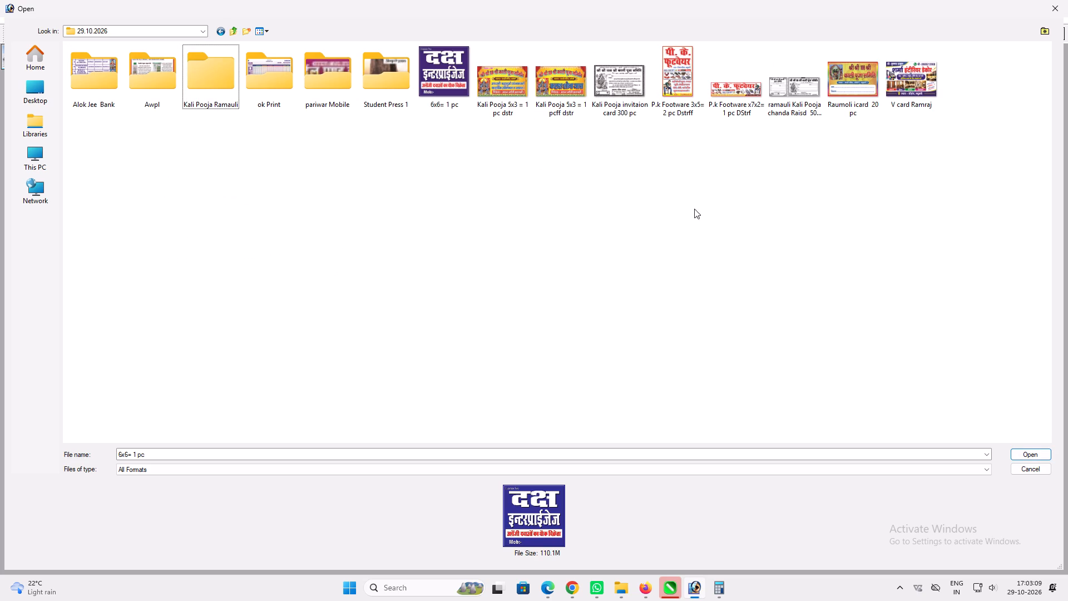
drag(621, 210, 505, 82)
drag(506, 77, 234, 109)
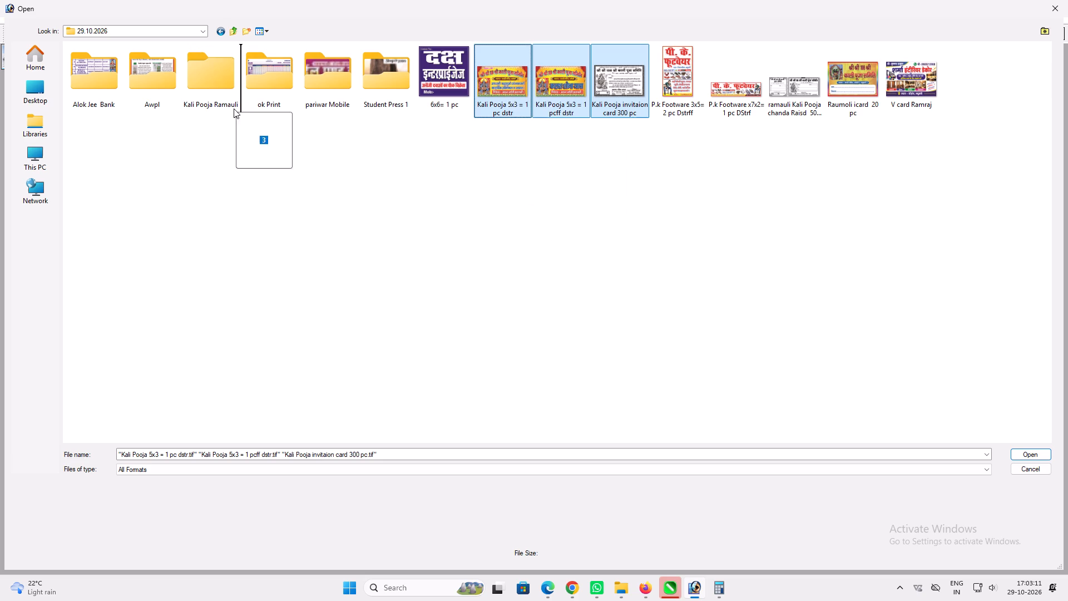
drag(234, 109, 209, 73)
click(664, 206)
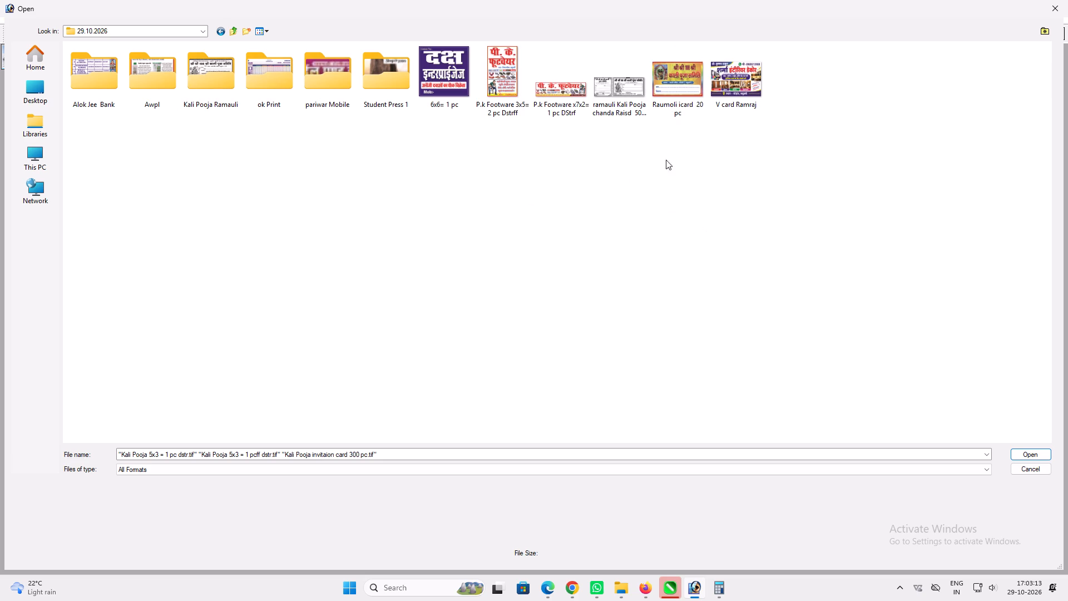
Move the ramauli Kali Pooja chanda Raisd 500 pc and Raumoli icard 20 pc files into the Kali Pooja Ramauli folder.
drag(664, 154, 629, 87)
drag(730, 152, 631, 116)
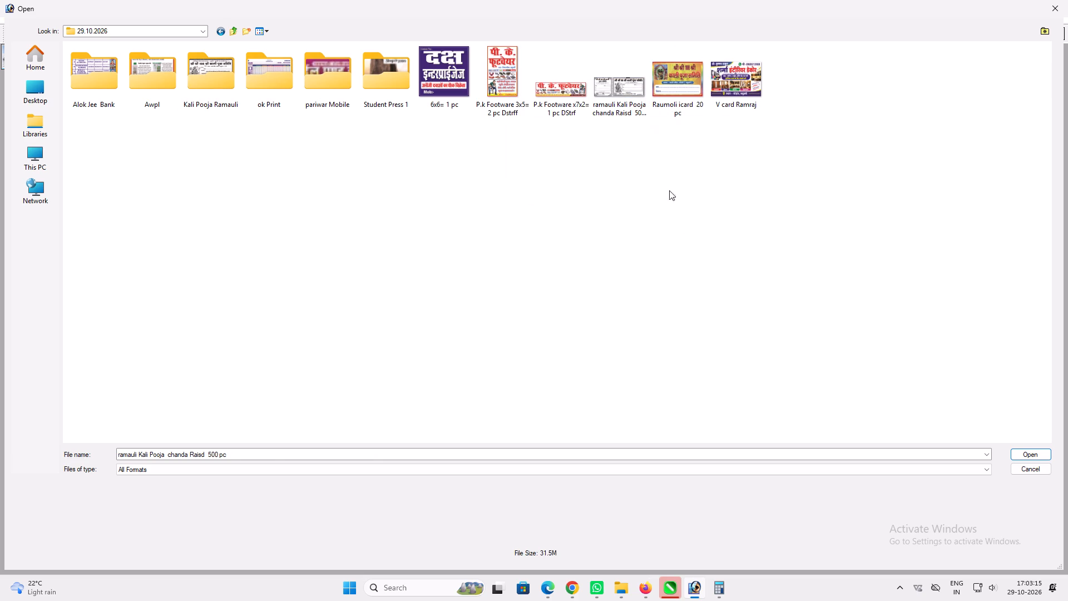
drag(674, 197, 616, 90)
drag(616, 90, 216, 82)
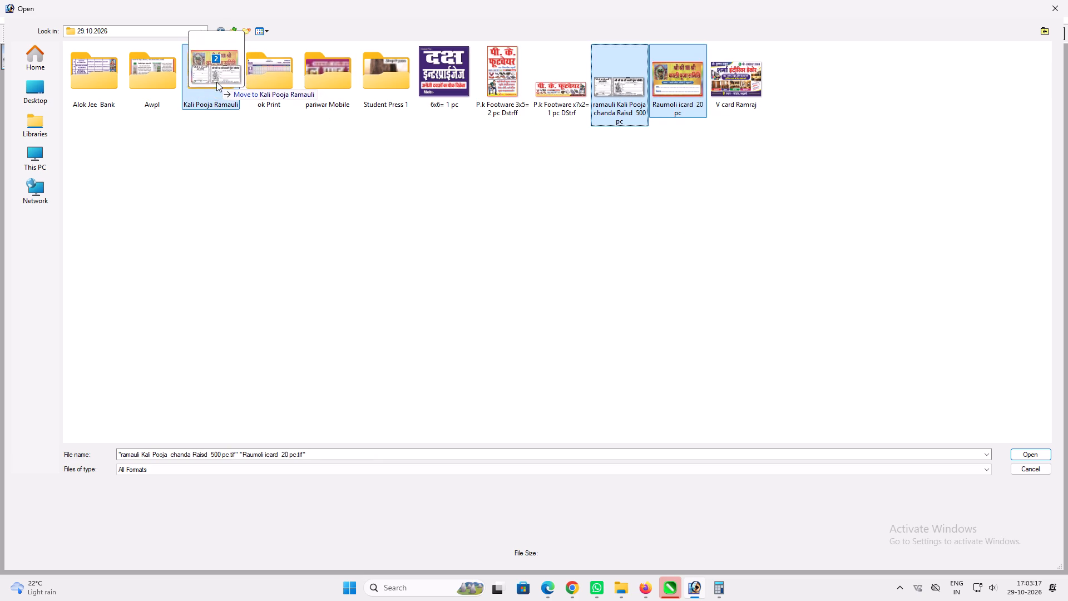
drag(216, 82, 215, 81)
click(419, 203)
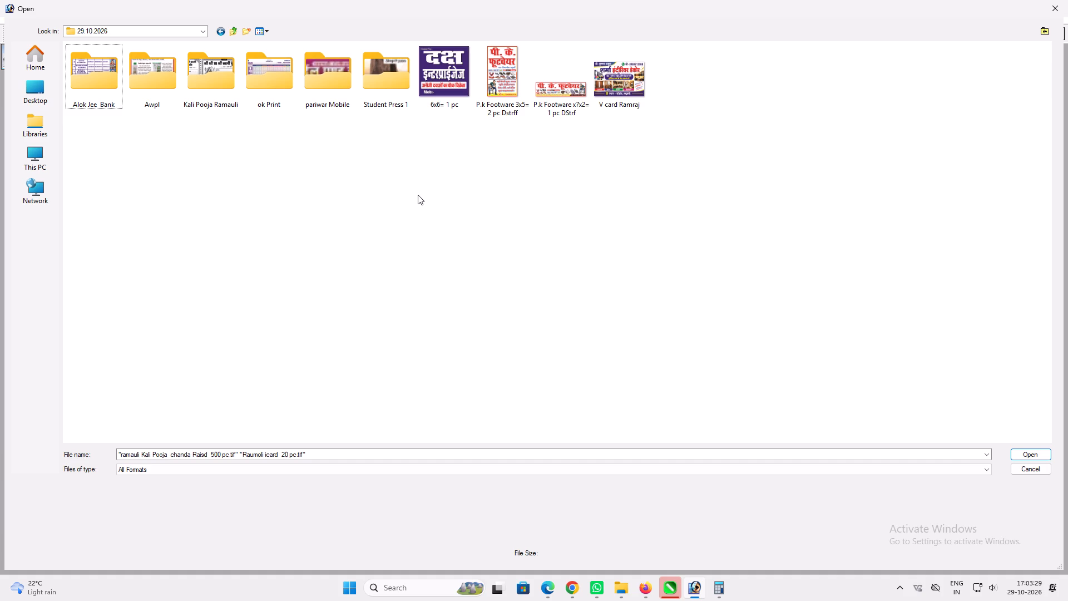
click(418, 195)
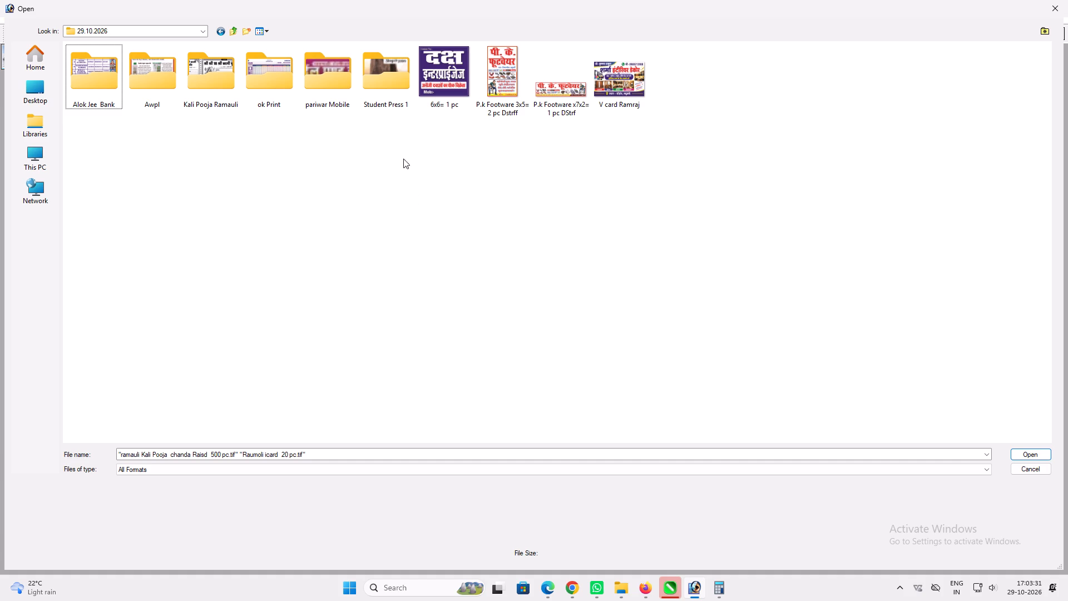
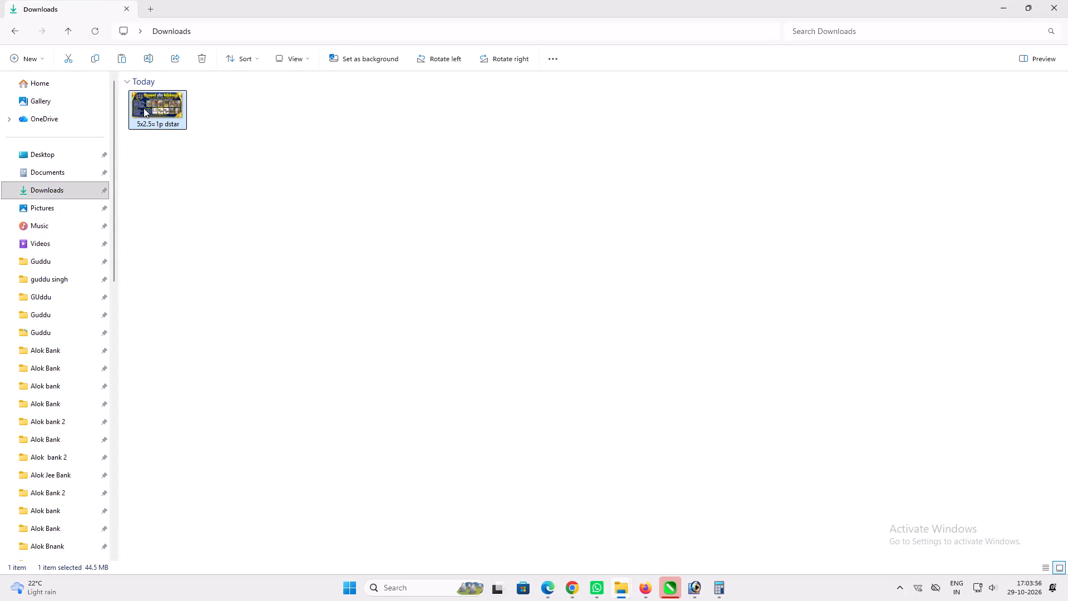
key(ctrl+x)
click(700, 597)
click(458, 263)
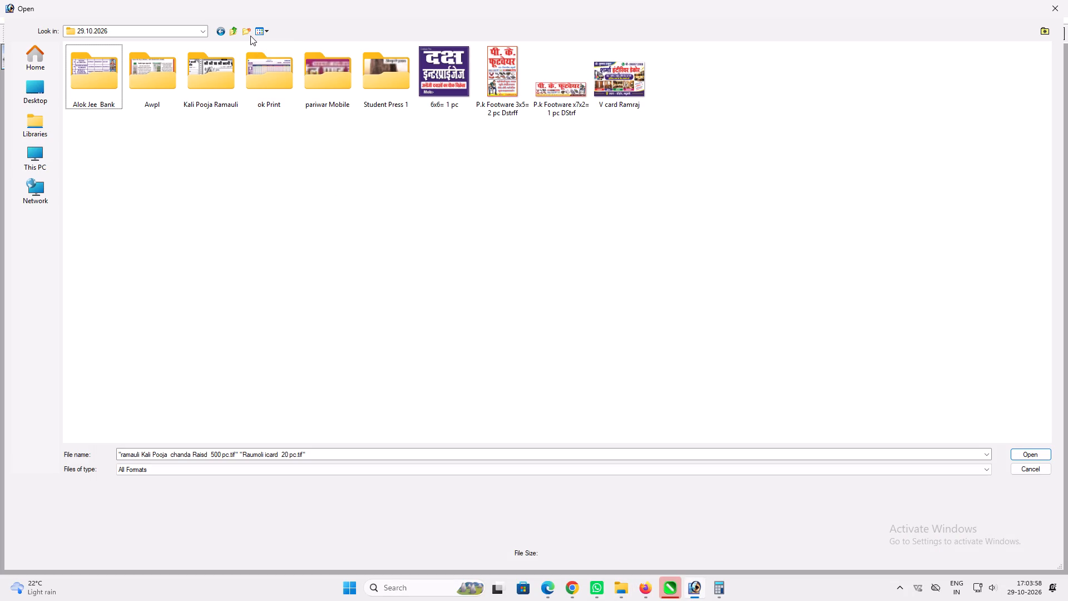
click(250, 36)
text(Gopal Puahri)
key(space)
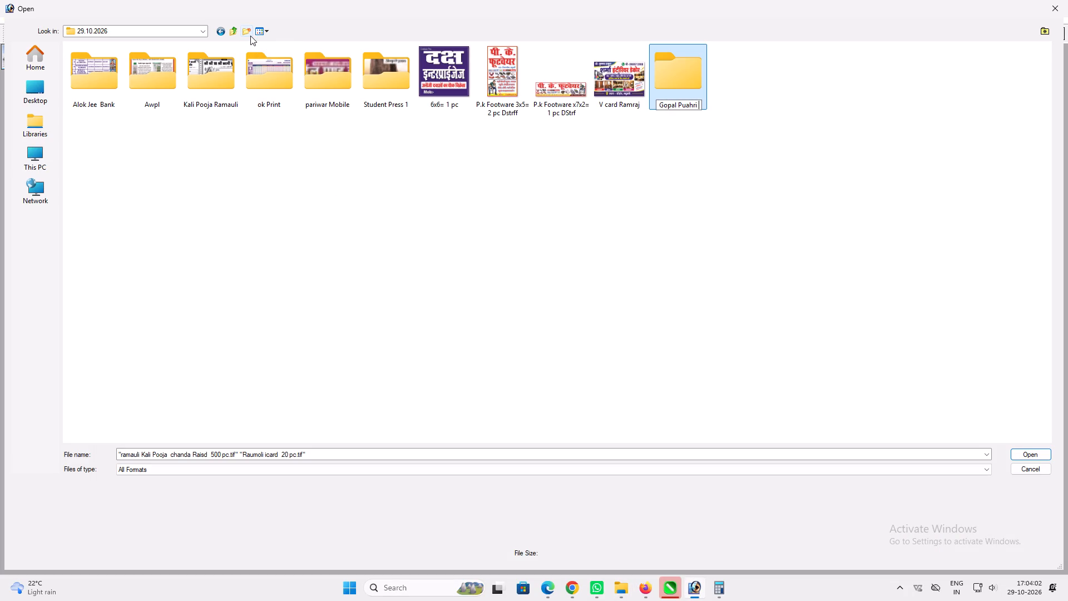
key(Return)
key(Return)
click(314, 200)
key(ctrl+v)
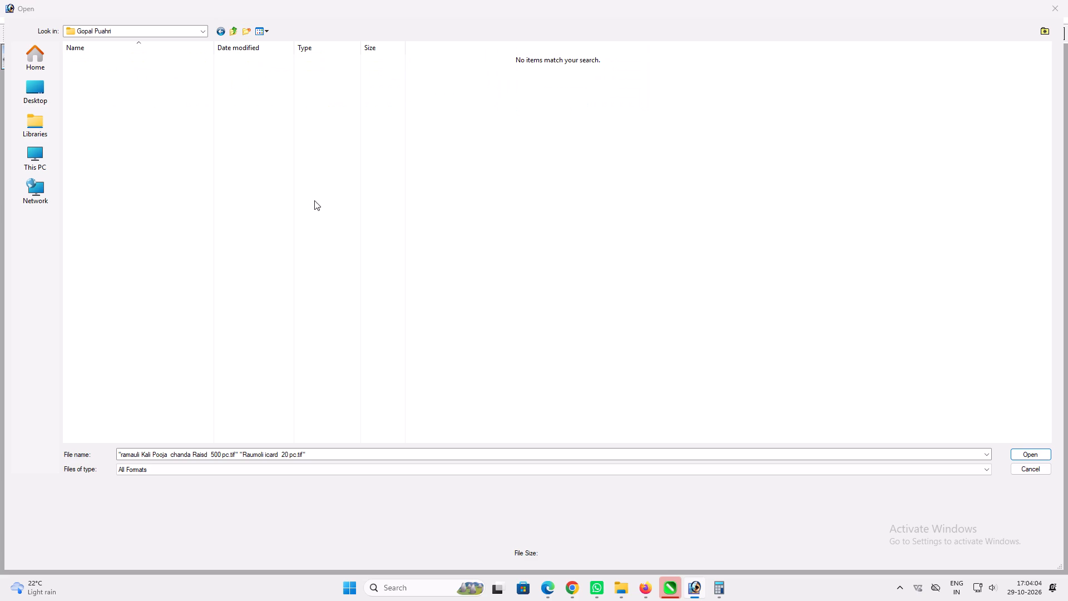
click(266, 33)
click(278, 55)
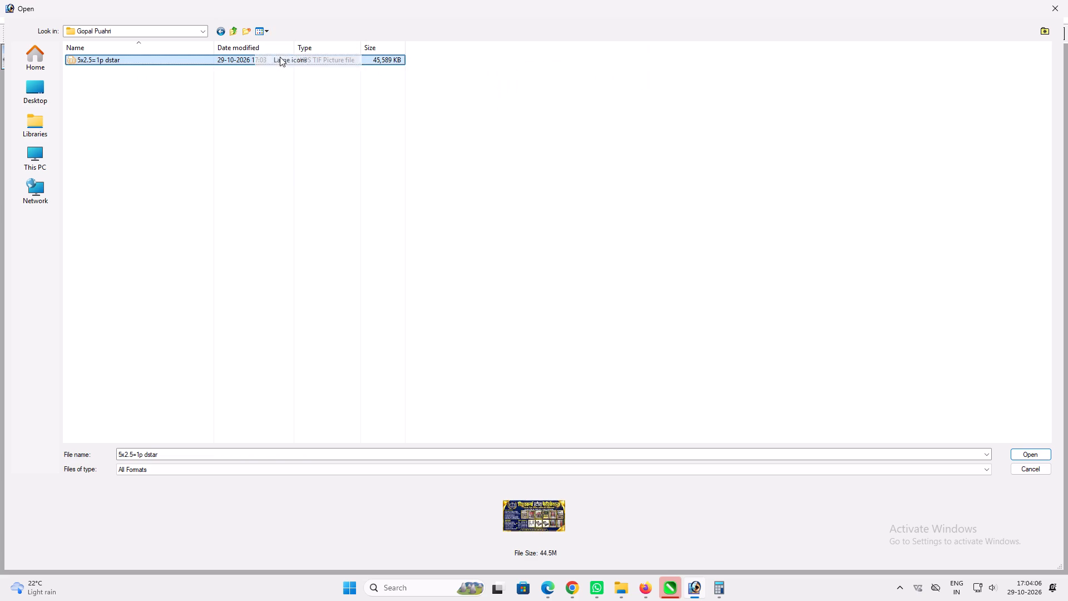
click(234, 35)
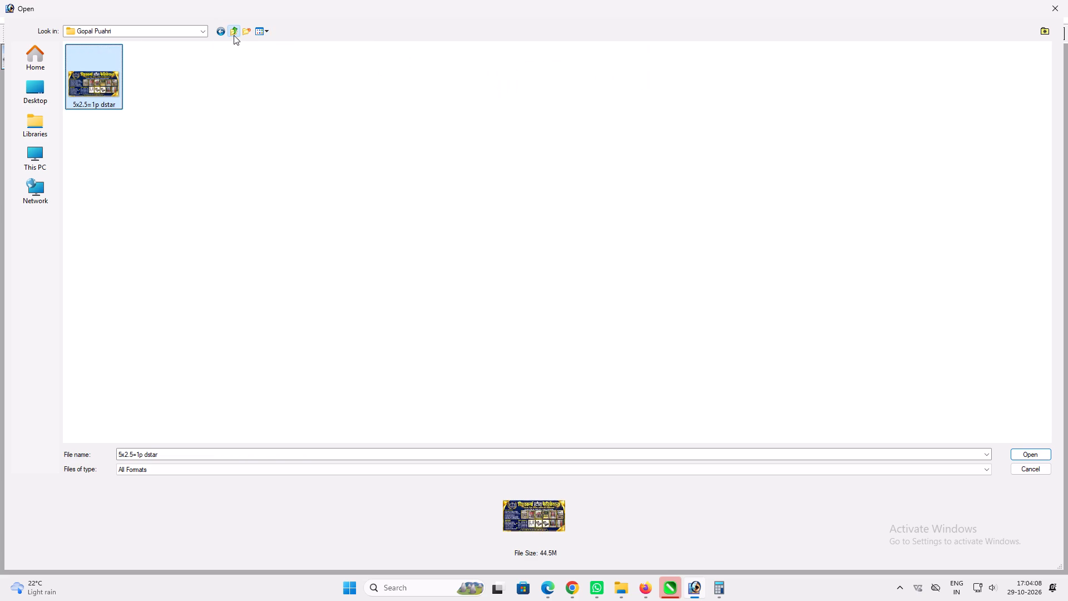
click(300, 173)
click(220, 91)
key(ctrl+c)
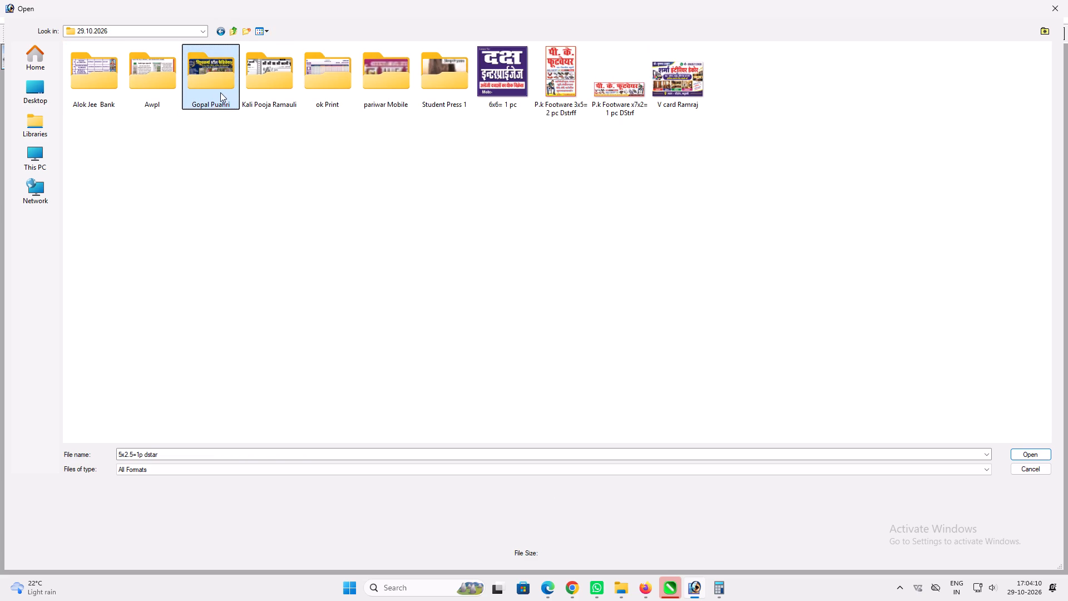
key(ctrl+c)
key(ctrl+c)
key(ctrl+c)
click(231, 29)
click(488, 218)
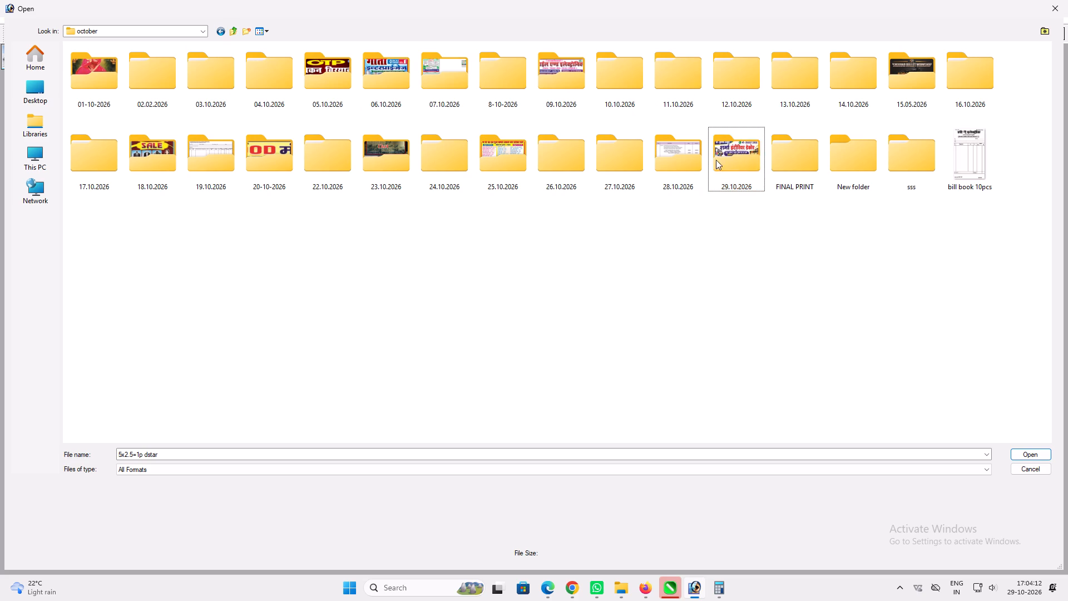
triple_click(783, 160)
key(ctrl+v)
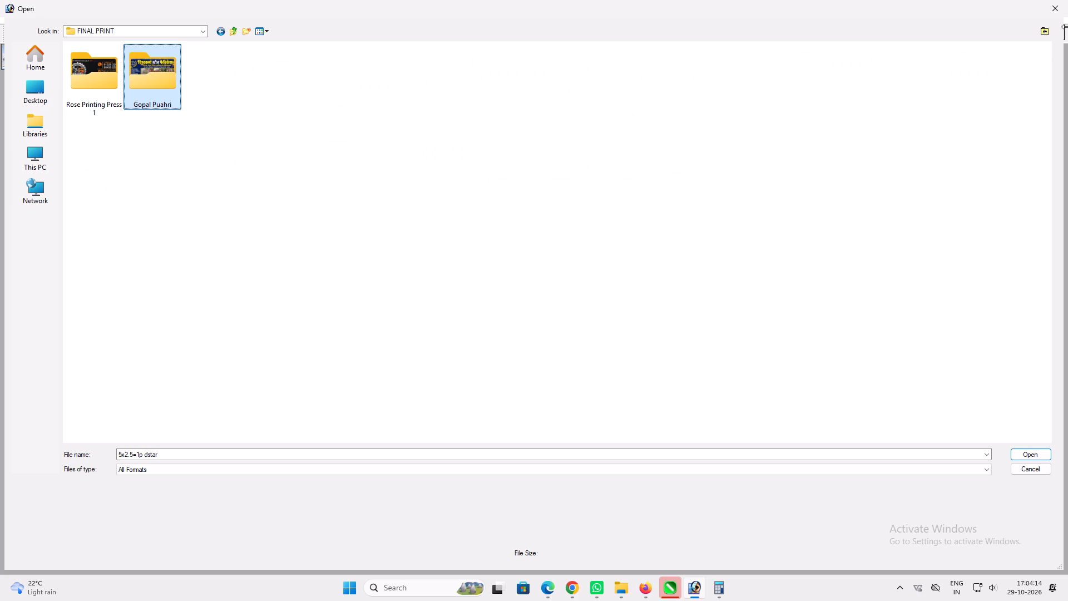
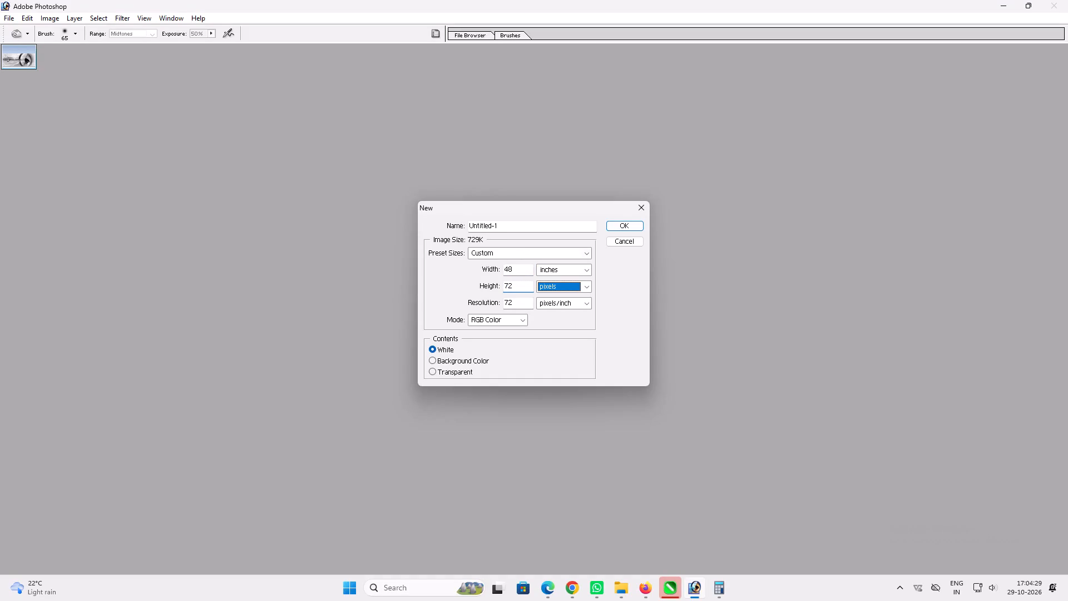
Create a new 48 x 72 inch document at 72 pixels/inch in CMYK mode with white contents.
key(Down)
key(Tab)
key(8)
key(Tab)
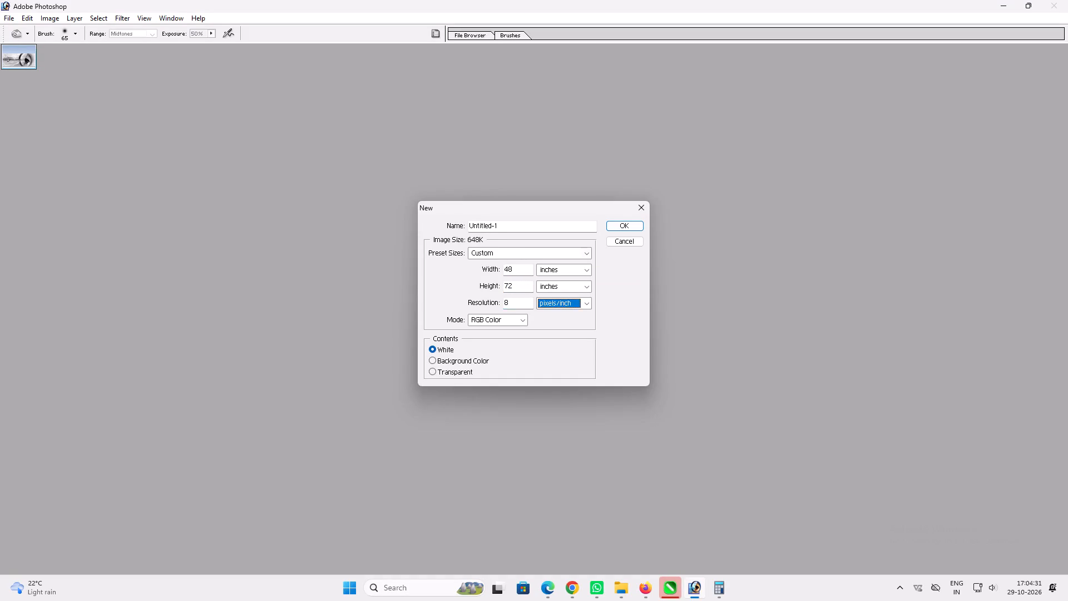
key(shift+Tab)
text(72)
key(Tab)
key(Tab)
key(Right)
key(Return)
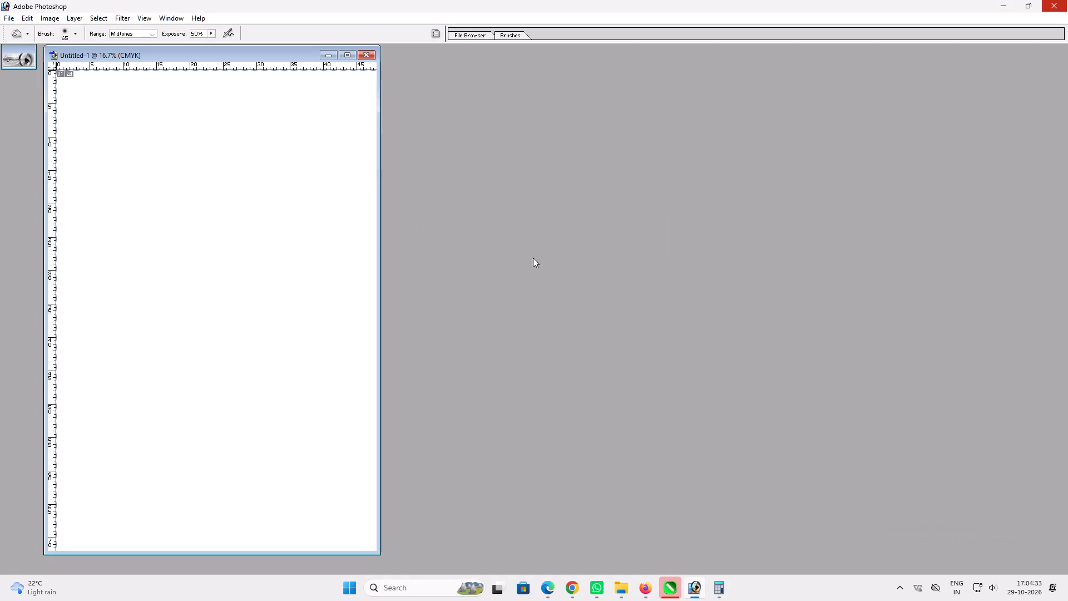
Paste the भविष्य दीप सामान्य प्रतियोगेता परीक्षा 2026 poster and scale it to fill the whole page.
key(ctrl+v)
key(ctrl+v)
ctrl+click(347, 60)
key(ctrl+t)
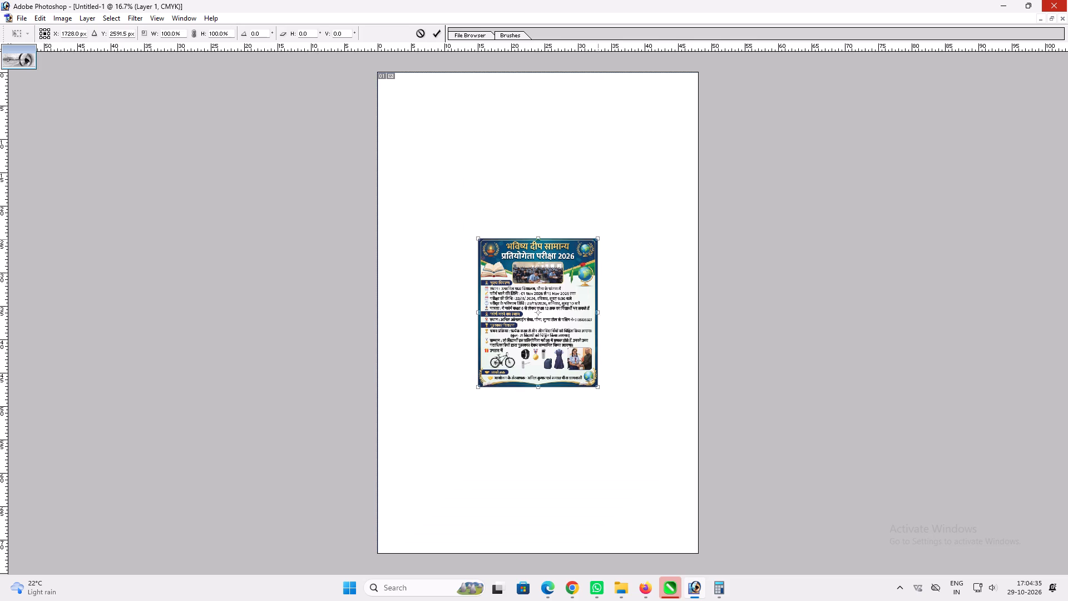
alt+shift+drag(601, 237, 665, 82)
alt+shift+drag(651, 113, 651, 75)
key(Return)
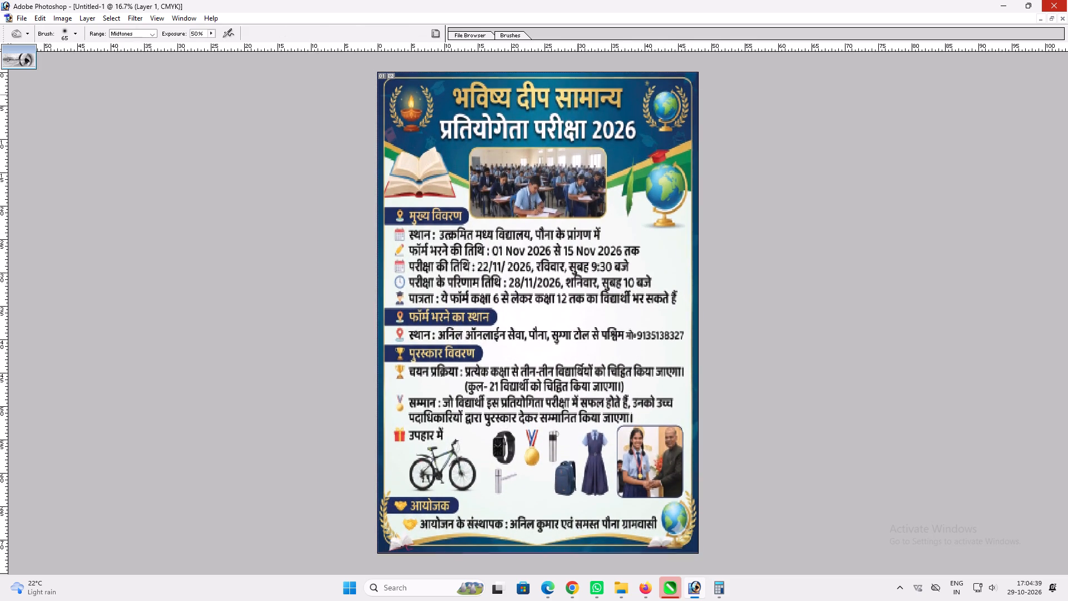
While saving the poster, create and open a new folder named Ganesh Studi Are inside 29.10.2026.
key(ctrl+shift+s)
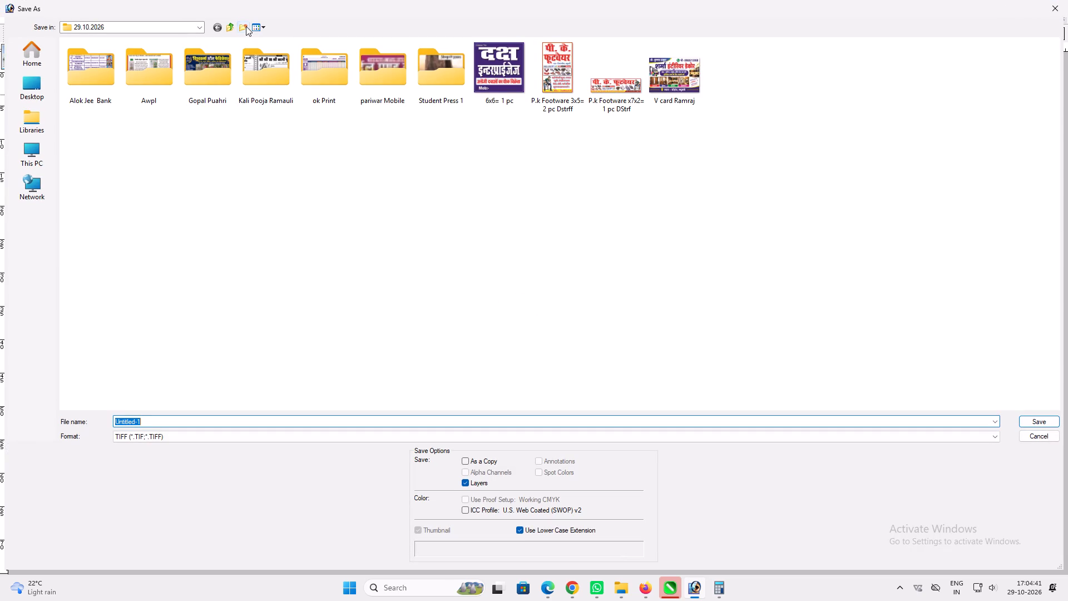
click(246, 26)
text(Gans)
key(BackSpace)
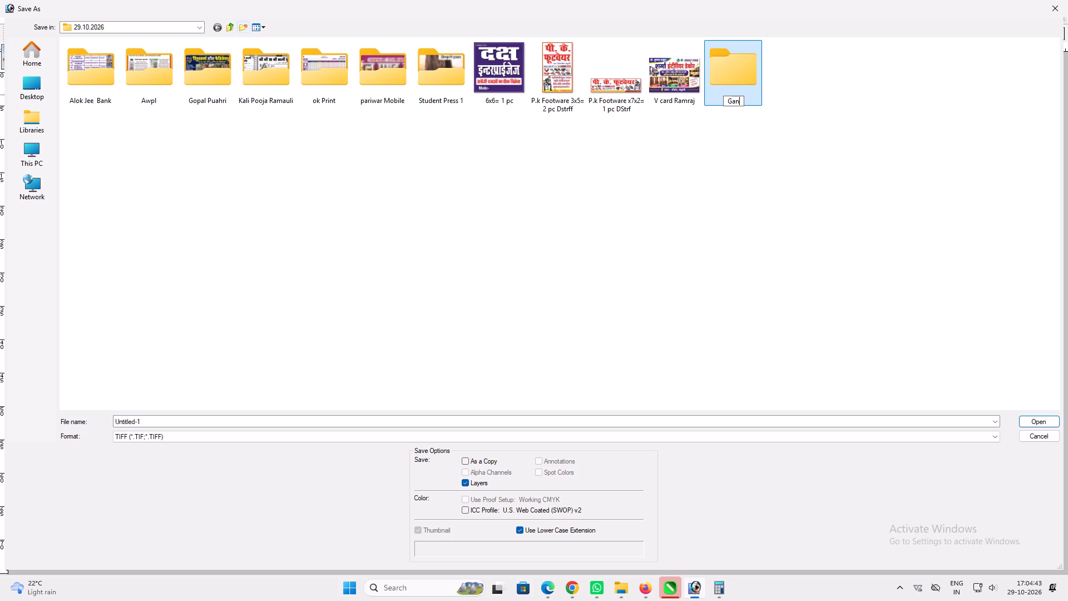
text(esg)
key(BackSpace)
text(h Studi Are)
key(space)
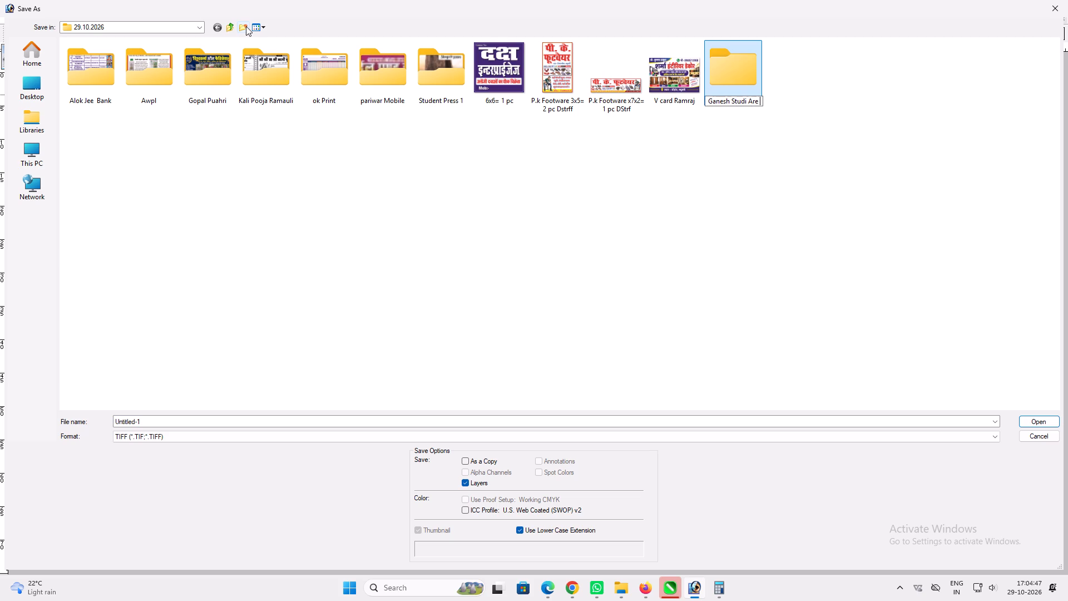
key(Return)
key(Return)
Save the poster as a TIFF named 4x6= 1 pc Old in the Ganesh Studi Are folder.
click(175, 418)
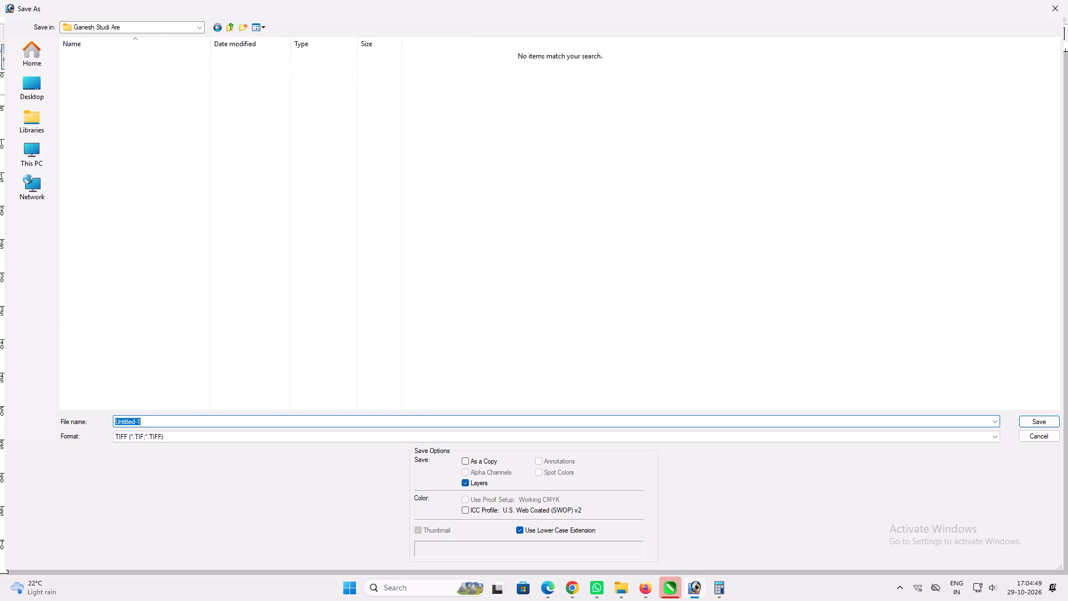
key(4)
key(x)
text(6= 1 [c)
key(space)
key(BackSpace)
key(BackSpace)
key(BackSpace)
text(pc Old)
key(space)
key(Return)
key(Return)
key(Return)
Save a JPEG copy of the poster in the Ganesh Studi Are folder and close the document.
key(ctrl+shift+s)
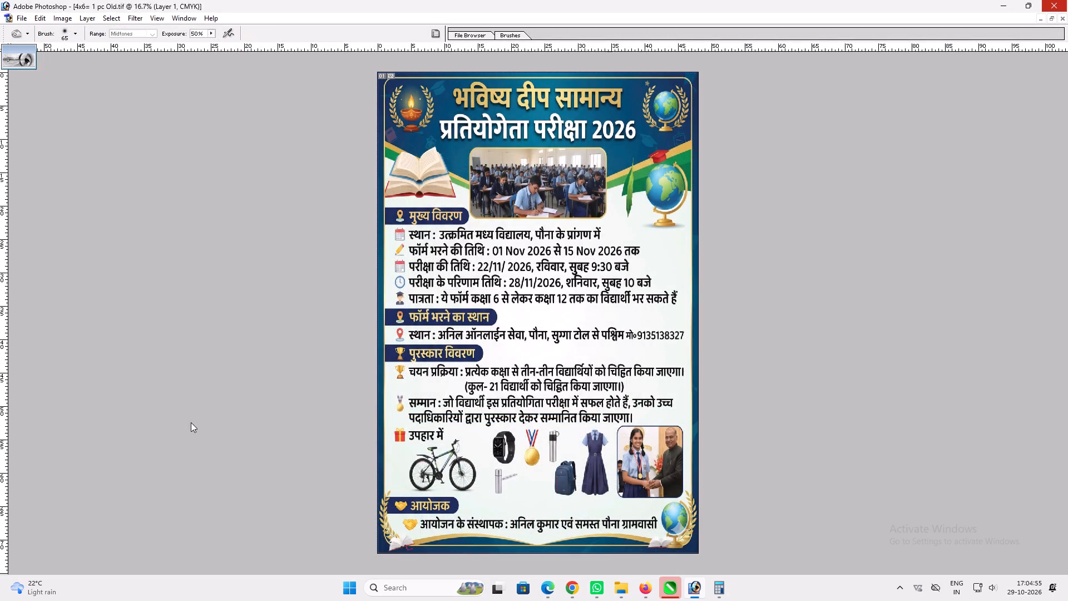
key(Tab)
key(j)
key(Return)
key(Return)
key(Return)
key(ctrl+w)
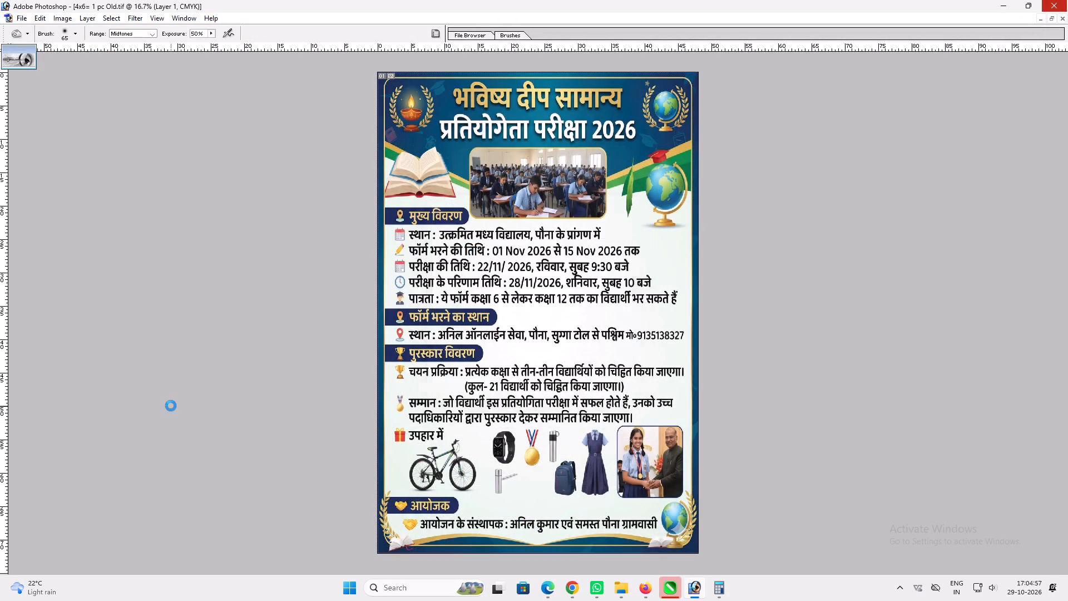
Bring up the file-opening browser on the Ganesh Studi Are folder.
double_click(225, 286)
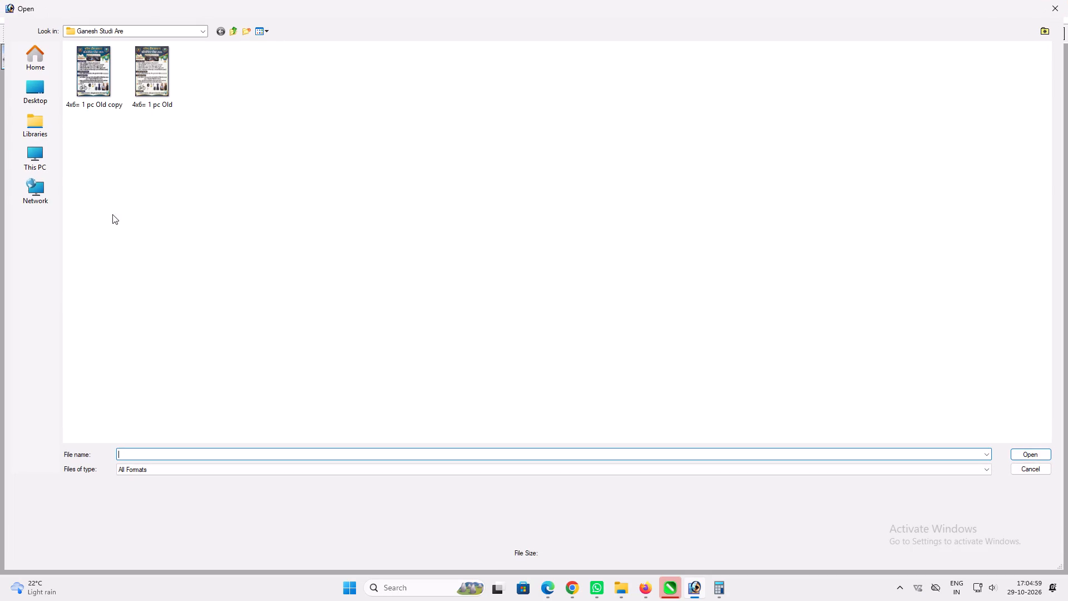
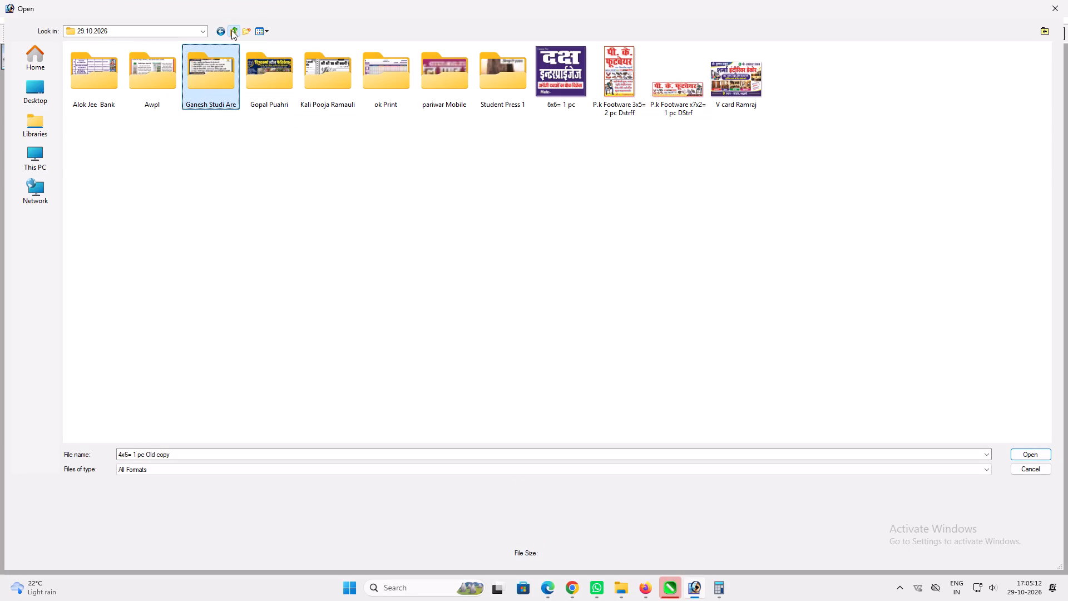
Paste the copied Ganesh Studi Are folder into the FINAL PRINT folder inside october.
click(449, 237)
triple_click(783, 162)
key(ctrl+v)
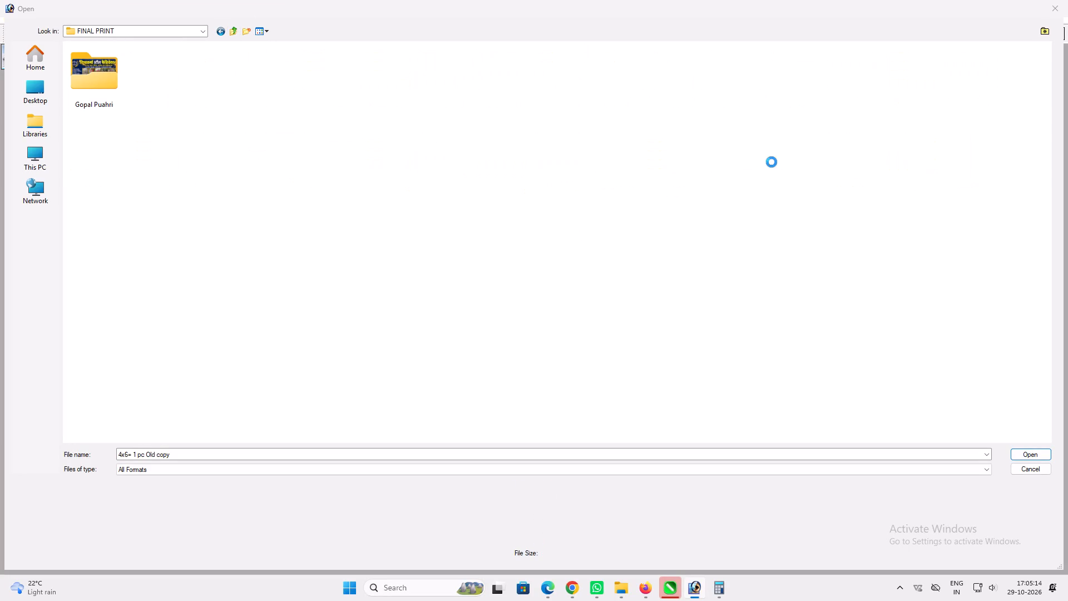
Return to the 29.10.2026 folder and move the Student Press 1 folder into ok Print.
click(234, 32)
drag(594, 268, 600, 266)
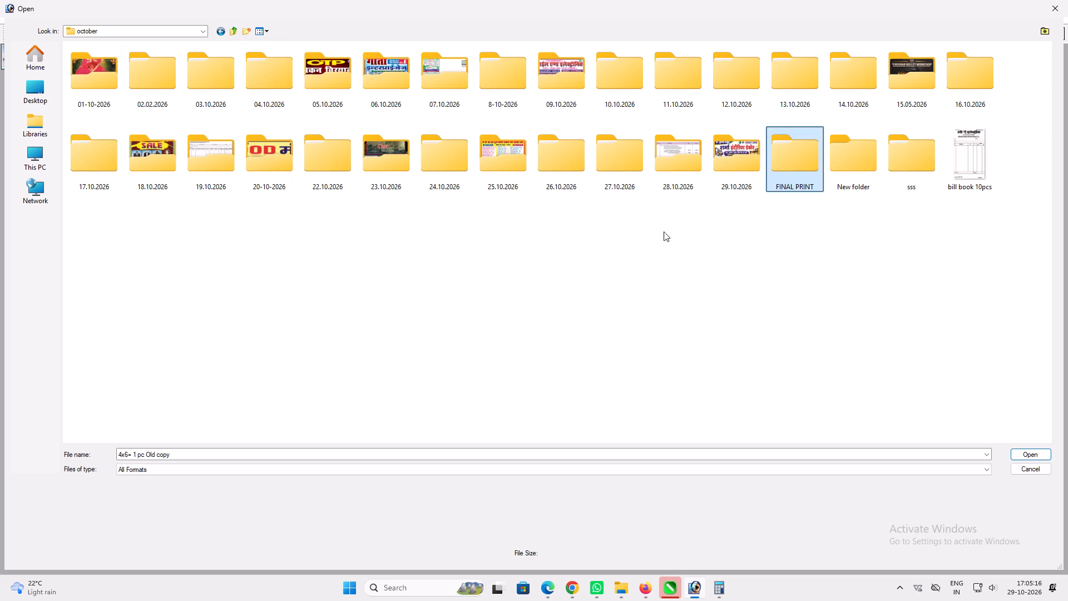
click(745, 158)
click(757, 232)
ctrl+click(782, 160)
click(777, 242)
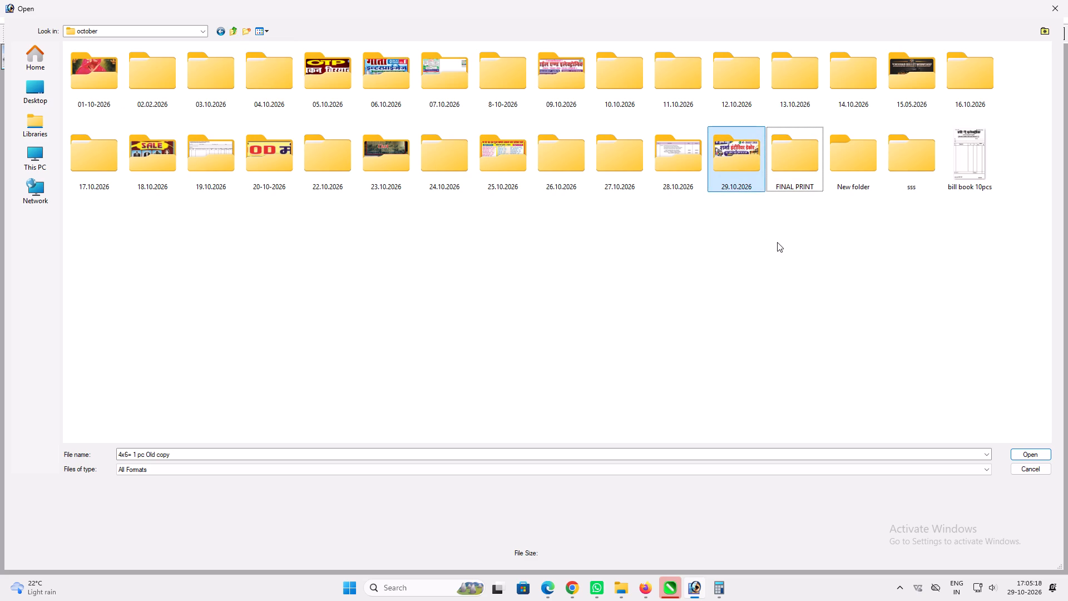
double_click(734, 149)
click(554, 181)
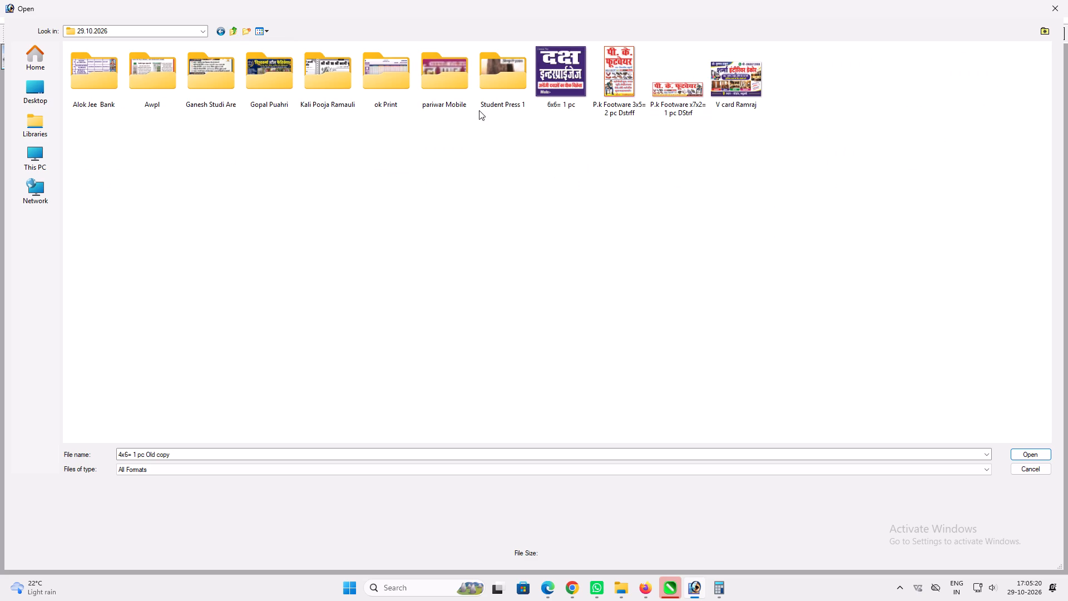
click(487, 83)
drag(496, 69, 240, 80)
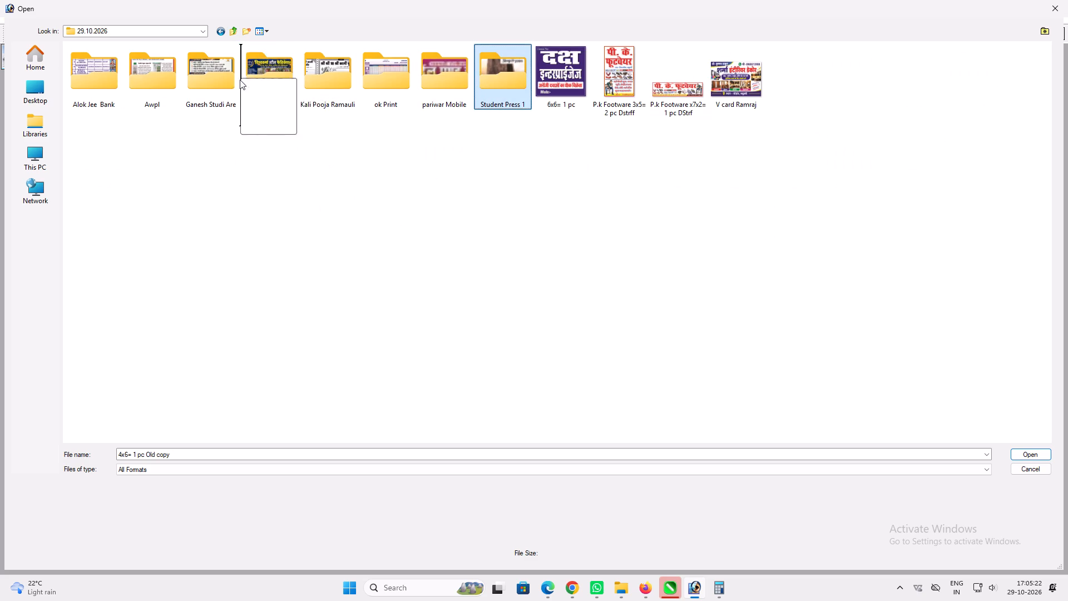
drag(240, 80, 365, 58)
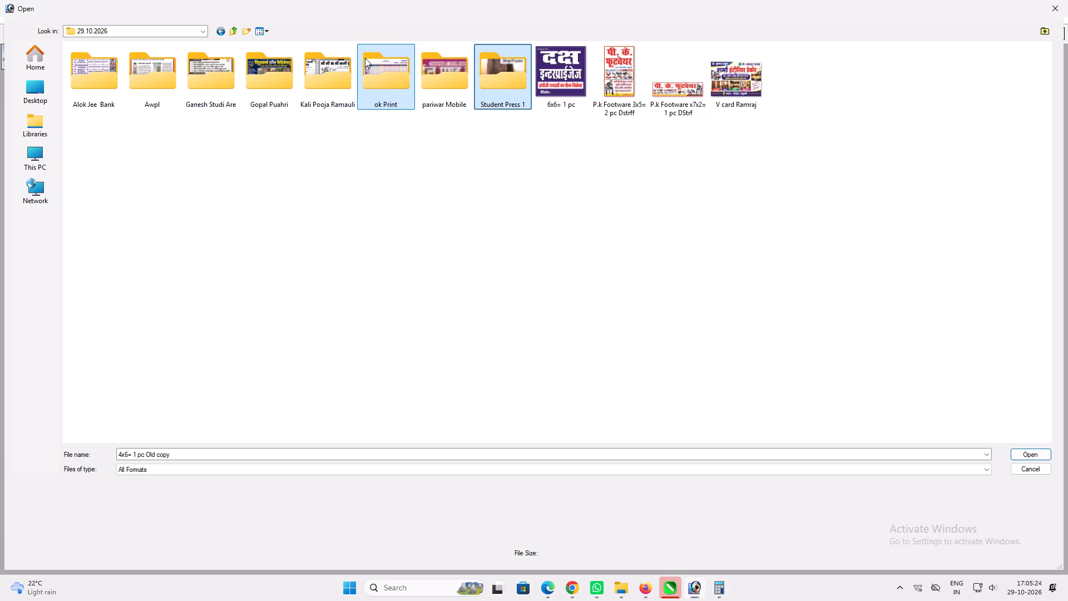
click(273, 98)
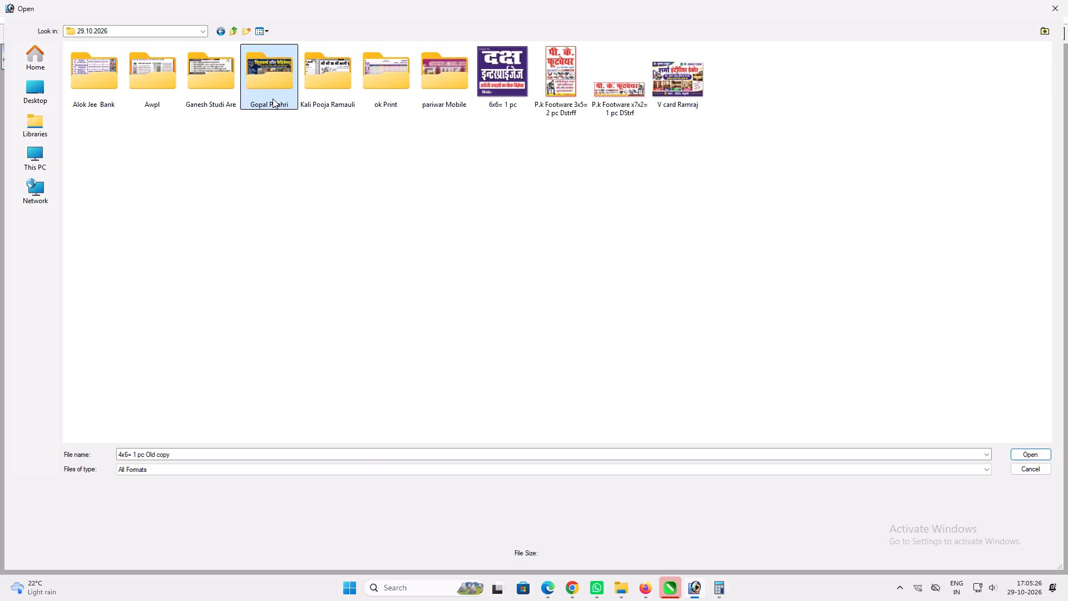
drag(258, 68, 288, 184)
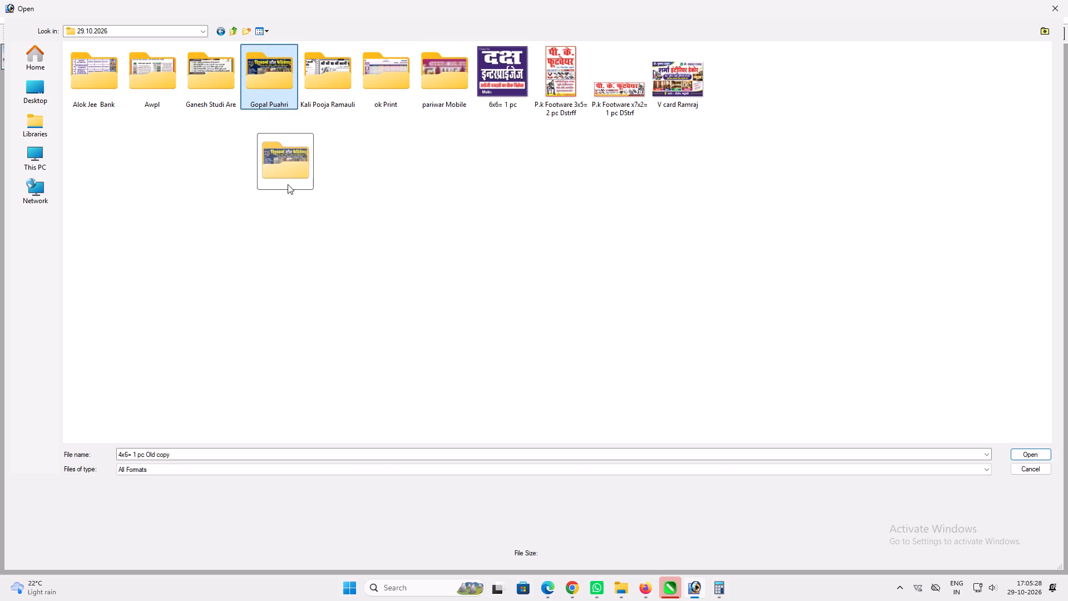
drag(288, 184, 389, 98)
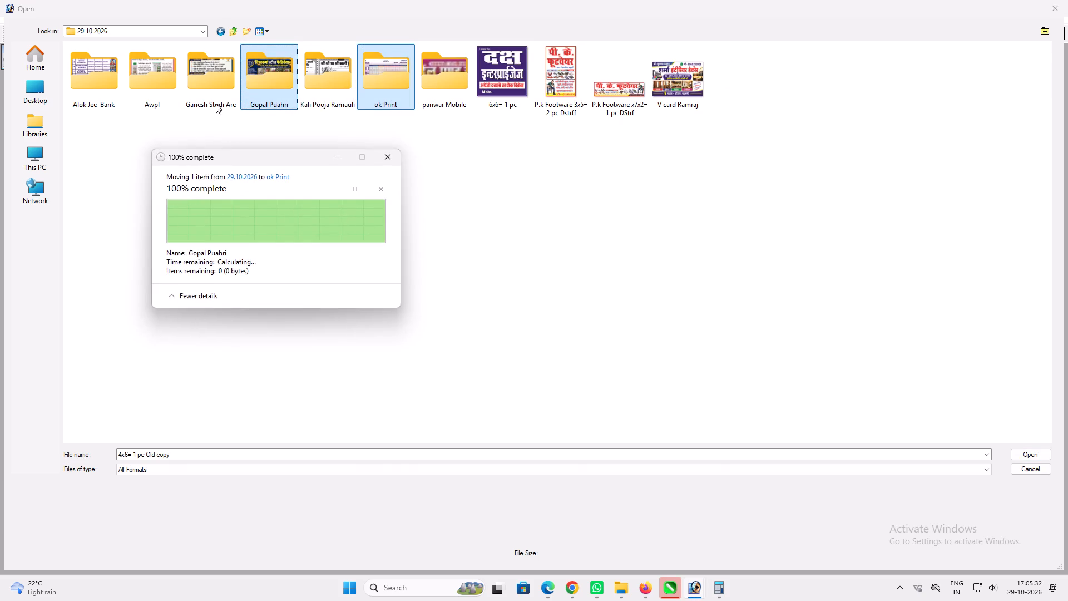
drag(214, 82, 328, 99)
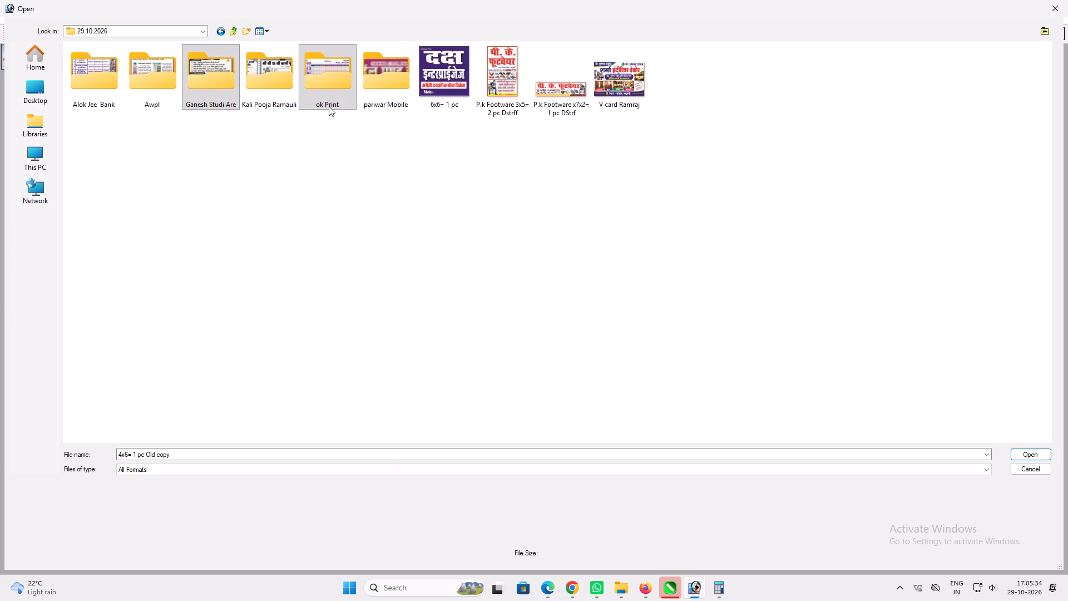
click(409, 102)
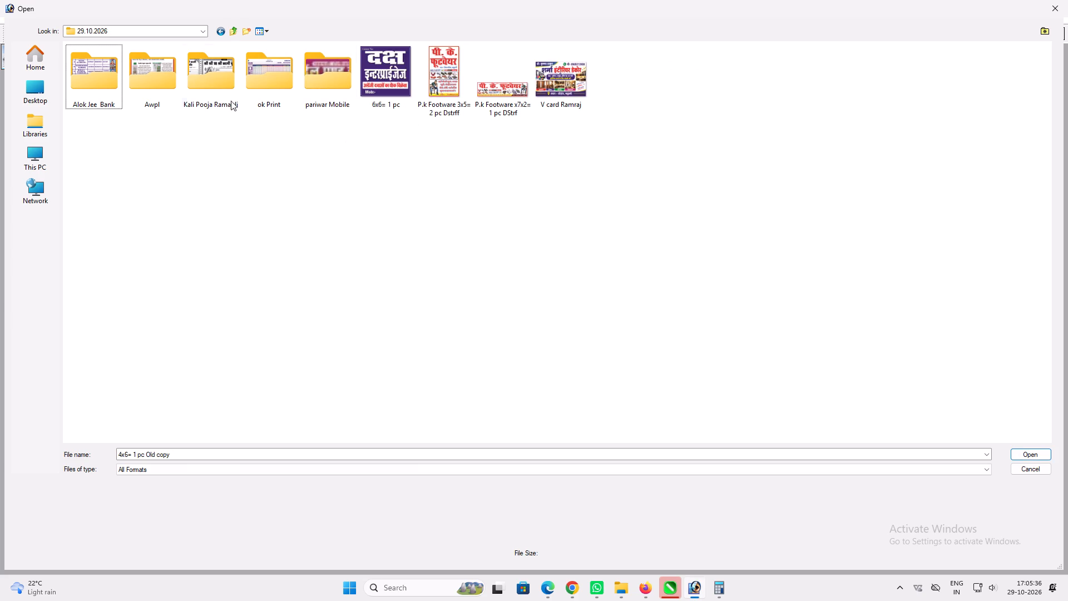
Open the Awpl folder and examine its print files, including the 3x4, 2x3 and Awpl Check 3x1.5 designs.
double_click(161, 79)
click(156, 102)
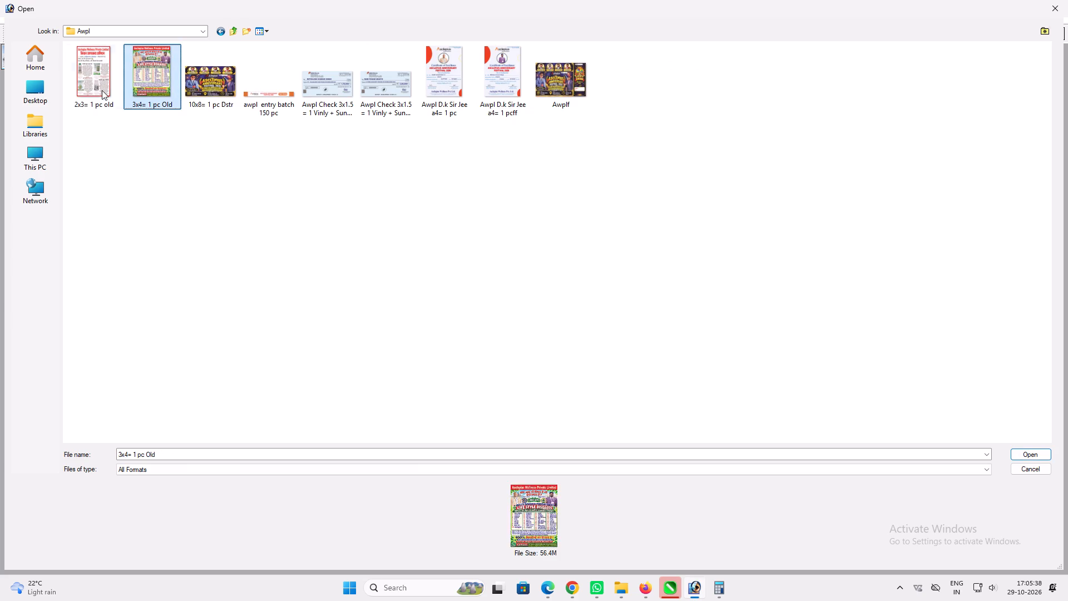
click(102, 90)
click(333, 87)
click(353, 93)
click(385, 96)
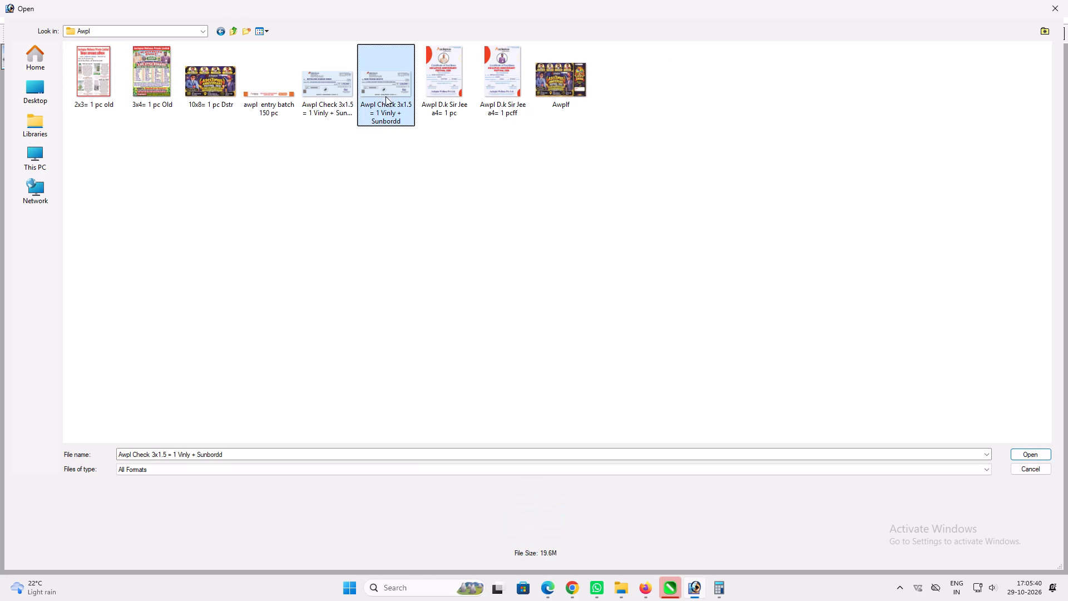
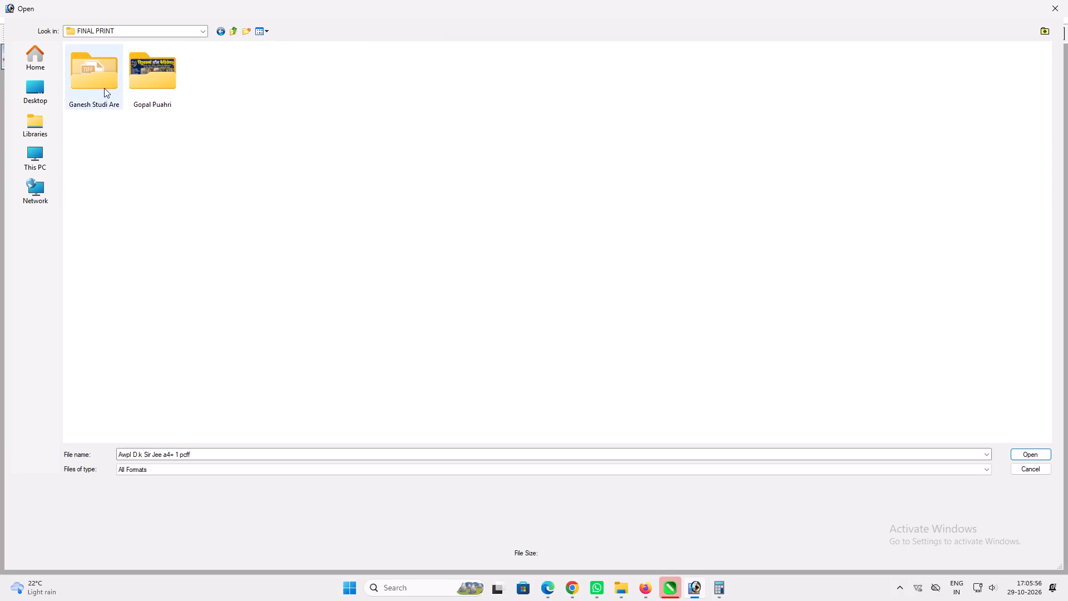
Delete the Ganesh Studi Are folder from the FINAL PRINT folder.
click(104, 88)
key(Delete)
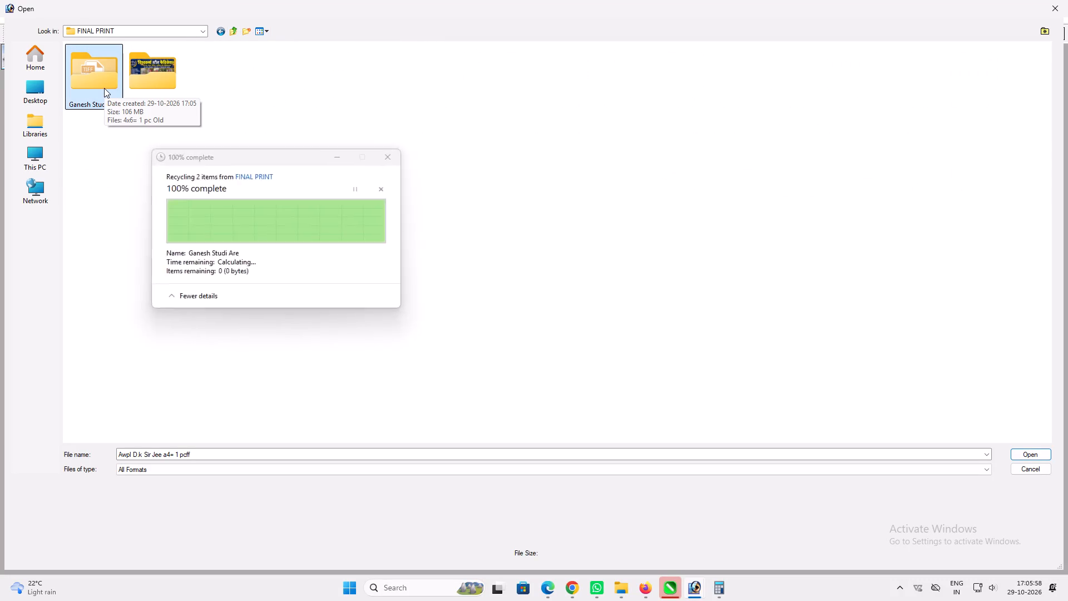